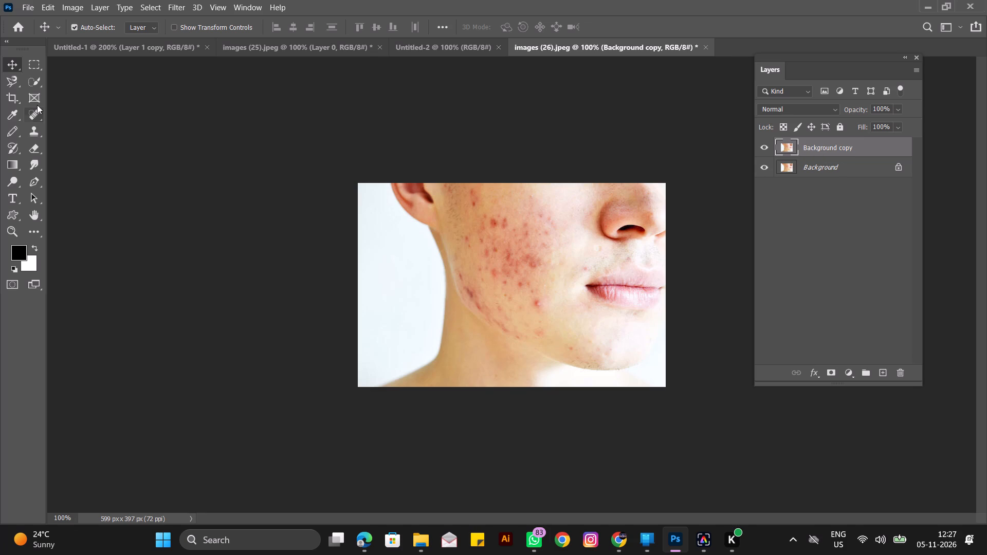
Retouch the red blemishes on the upper cheek near the ear with the Spot Healing Brush on the Background copy layer.
click(34, 81)
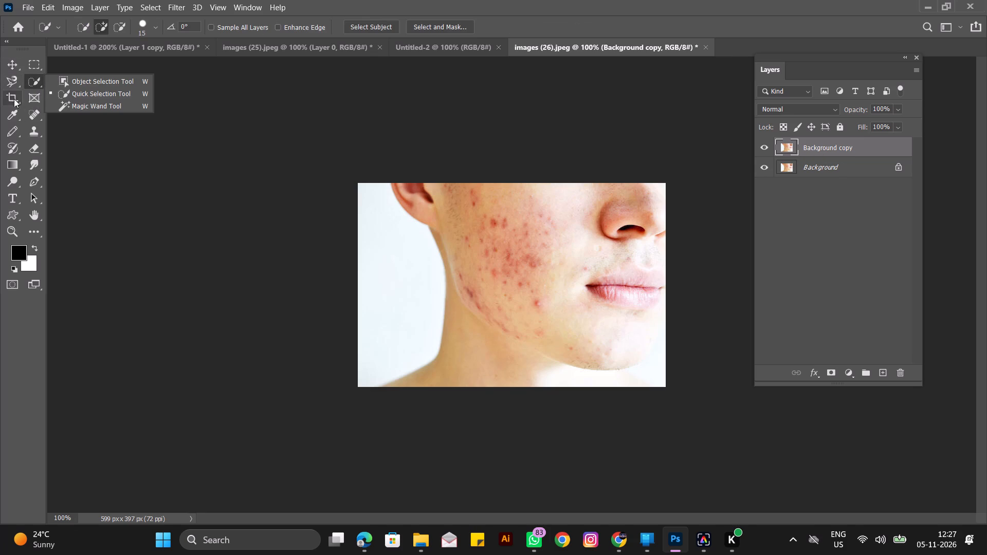
drag(33, 113, 85, 113)
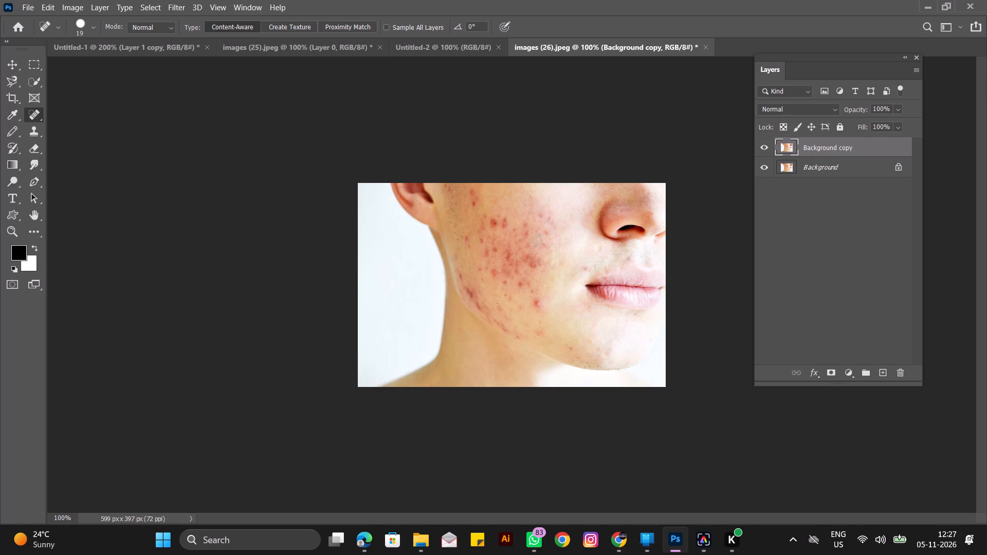
click(494, 220)
click(505, 237)
click(503, 222)
click(491, 224)
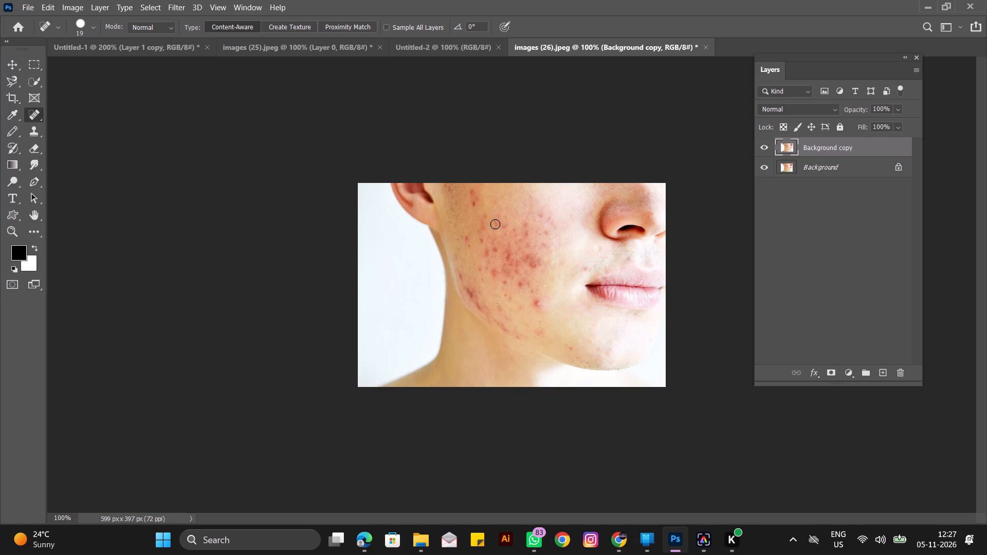
click(497, 229)
click(474, 203)
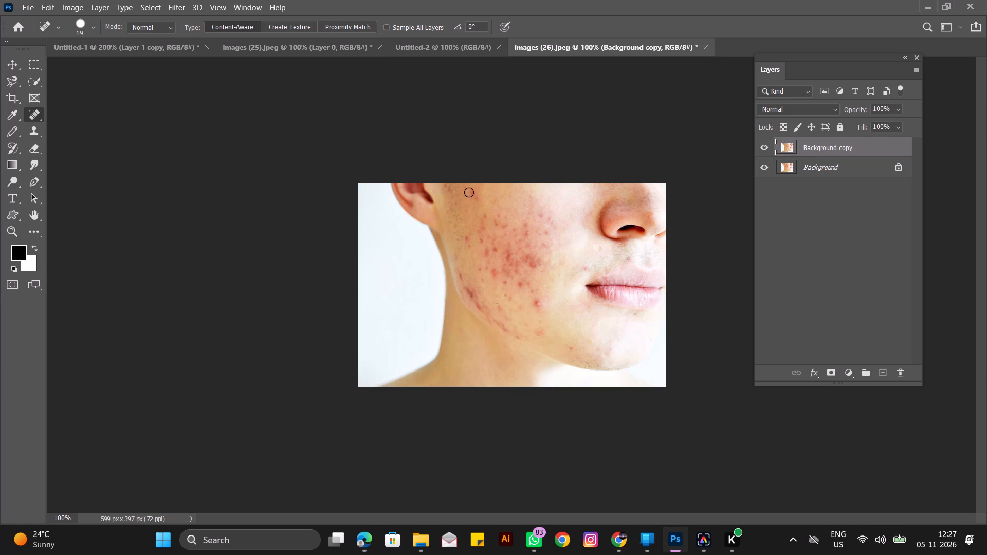
click(469, 192)
Heal the dark red acne marks along the rear jawline below the ear.
key(ctrl+plus)
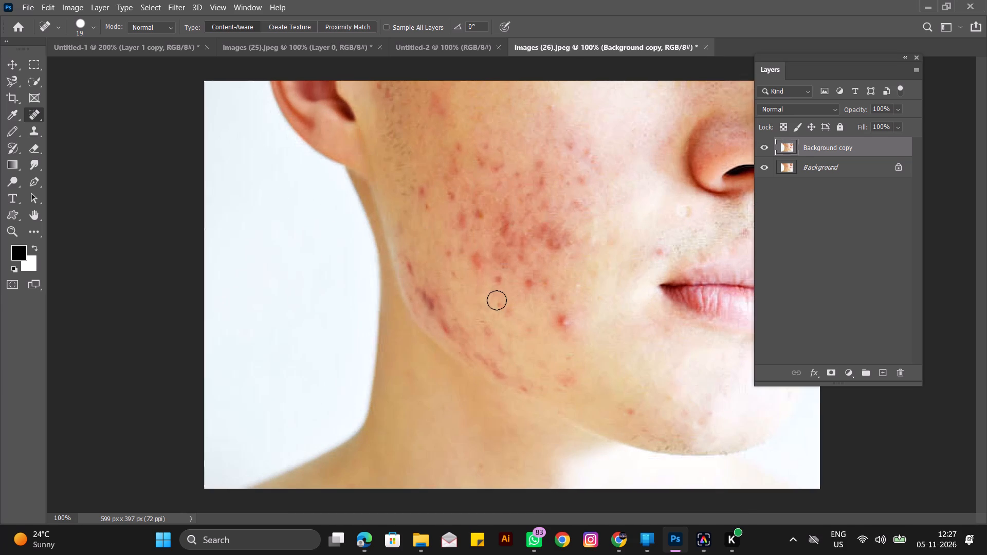
click(426, 301)
click(416, 275)
click(415, 269)
double_click(419, 282)
drag(435, 294, 438, 300)
drag(445, 300, 445, 309)
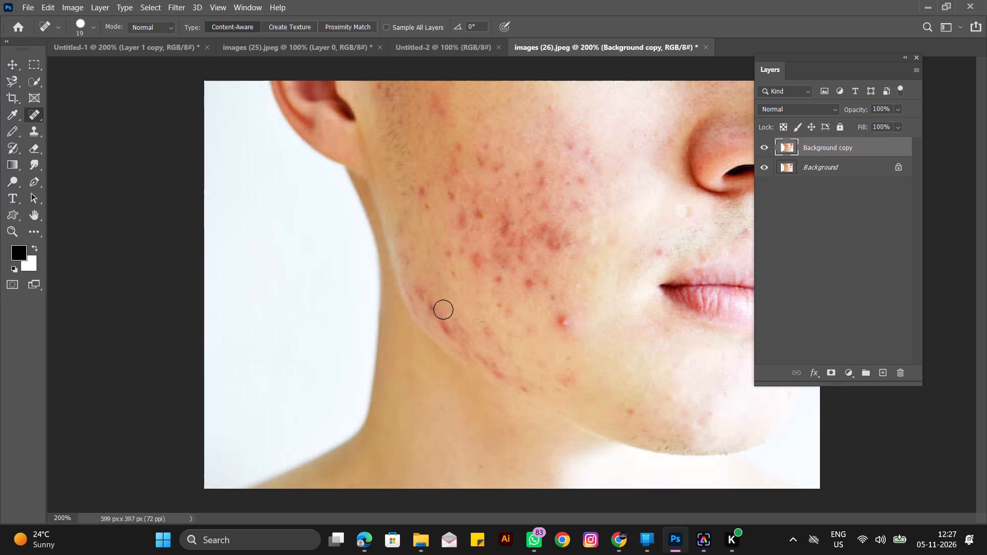
click(442, 311)
click(432, 306)
double_click(424, 293)
drag(423, 299, 431, 314)
drag(437, 314, 441, 322)
click(445, 324)
Heal the spots on the lower cheek just inside the jawline, up to the red pimple below the central acne cluster.
click(470, 336)
click(449, 323)
click(448, 305)
click(450, 287)
click(452, 280)
click(453, 274)
click(489, 262)
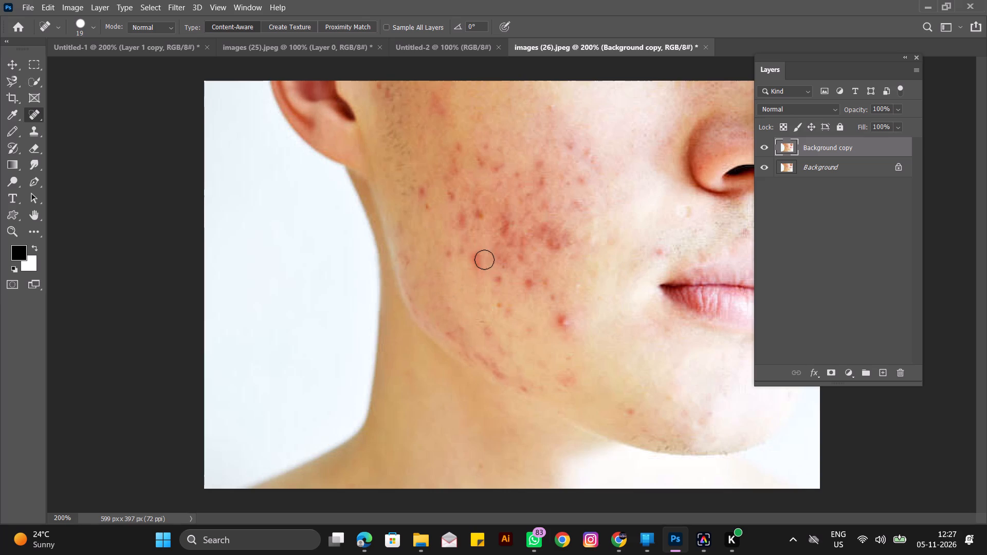
click(482, 257)
click(476, 257)
Heal the large red pimple on the lower cheek and the isolated spots on the chin.
click(558, 320)
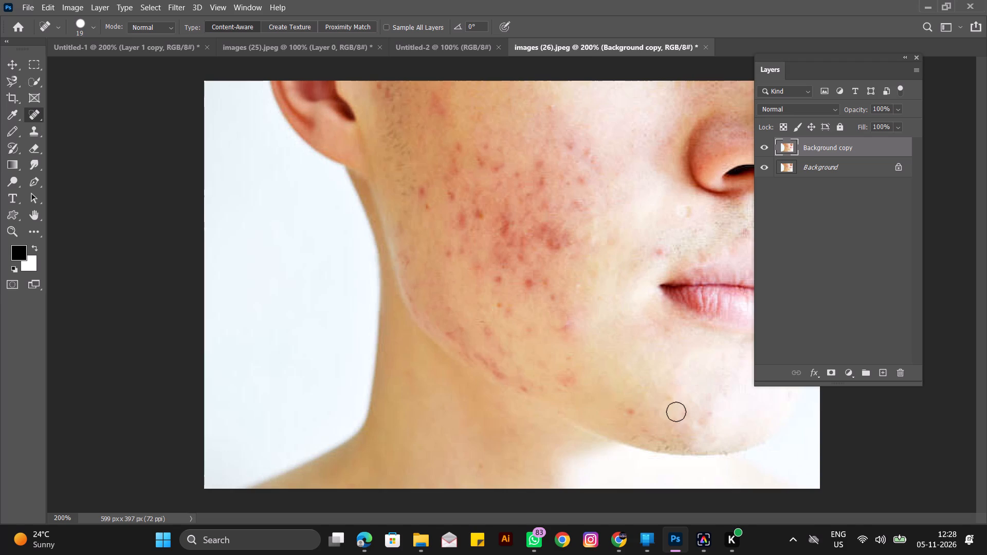
click(636, 409)
click(703, 421)
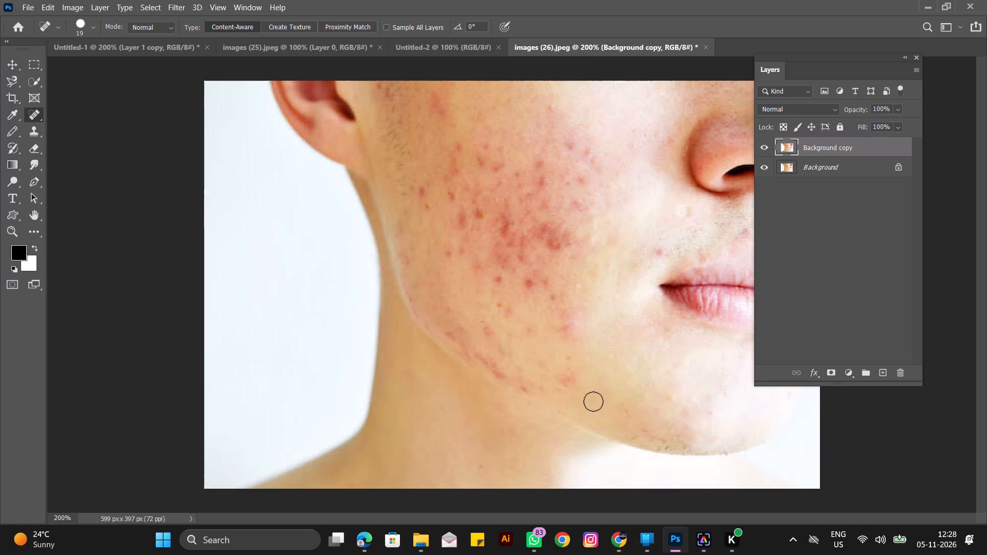
Heal the red spots along the lower jaw between the chin and the middle of the jawline.
click(591, 395)
click(576, 389)
click(560, 386)
click(528, 391)
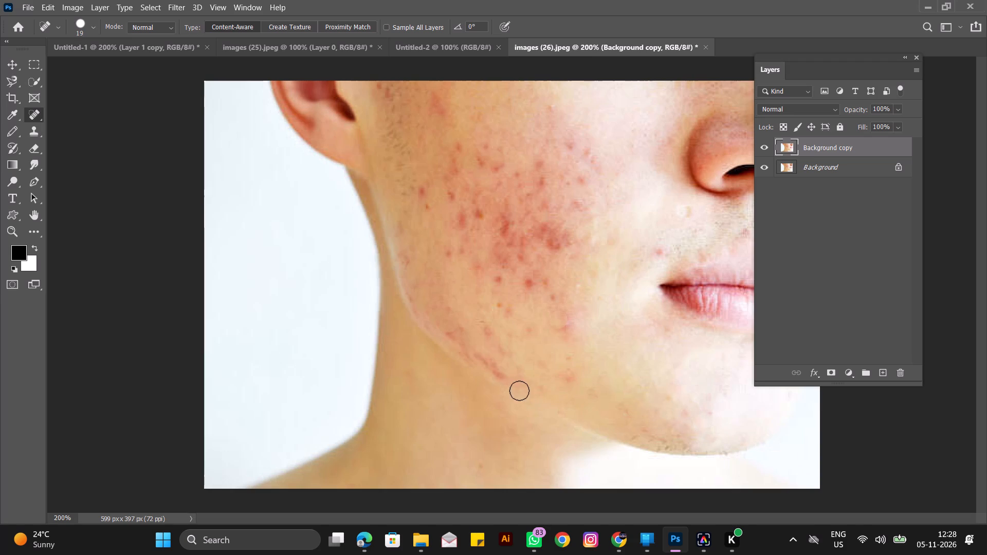
click(519, 391)
click(570, 382)
click(573, 377)
click(551, 365)
click(544, 357)
click(500, 370)
click(498, 367)
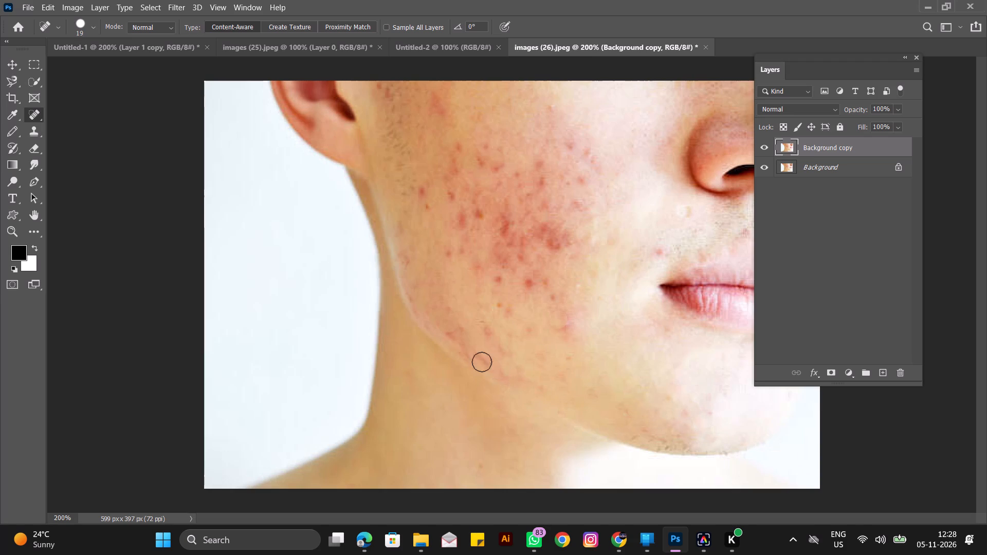
Heal the remaining red marks along the jaw edge, working from the middle of the jawline up toward the ear.
click(482, 362)
click(478, 356)
click(471, 350)
click(466, 347)
click(463, 337)
double_click(456, 332)
click(433, 318)
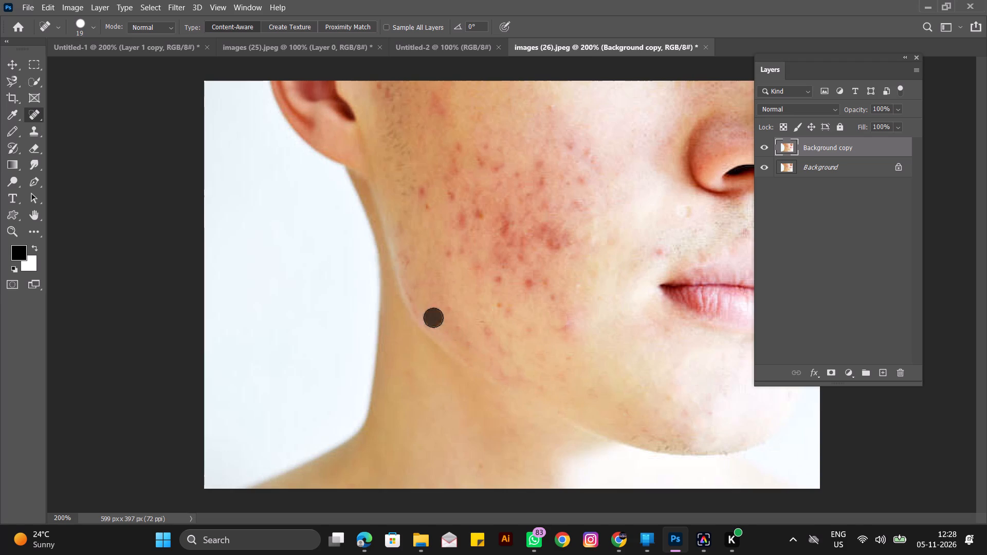
click(422, 318)
click(421, 314)
click(412, 299)
click(409, 288)
drag(417, 282, 423, 281)
Heal the dark blemishes in the middle of the central cheek acne cluster.
click(475, 281)
click(492, 267)
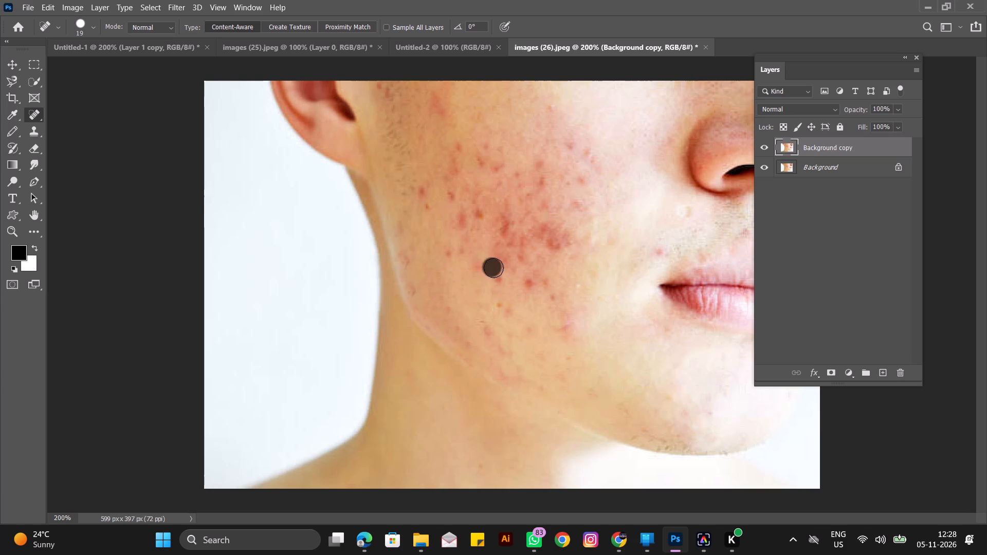
click(534, 239)
click(539, 237)
click(534, 218)
drag(508, 210, 504, 210)
click(497, 224)
click(505, 240)
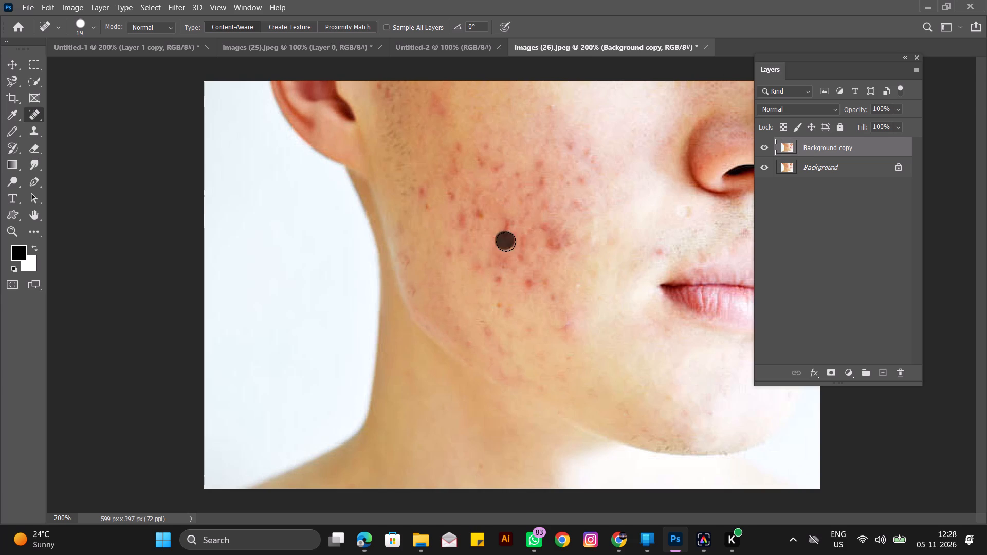
Heal the dense dark red patch on the nose side of the central cheek cluster and the marks beside it.
drag(520, 235, 525, 235)
click(533, 229)
click(544, 227)
click(553, 236)
click(554, 245)
click(561, 235)
drag(562, 227, 543, 226)
click(517, 226)
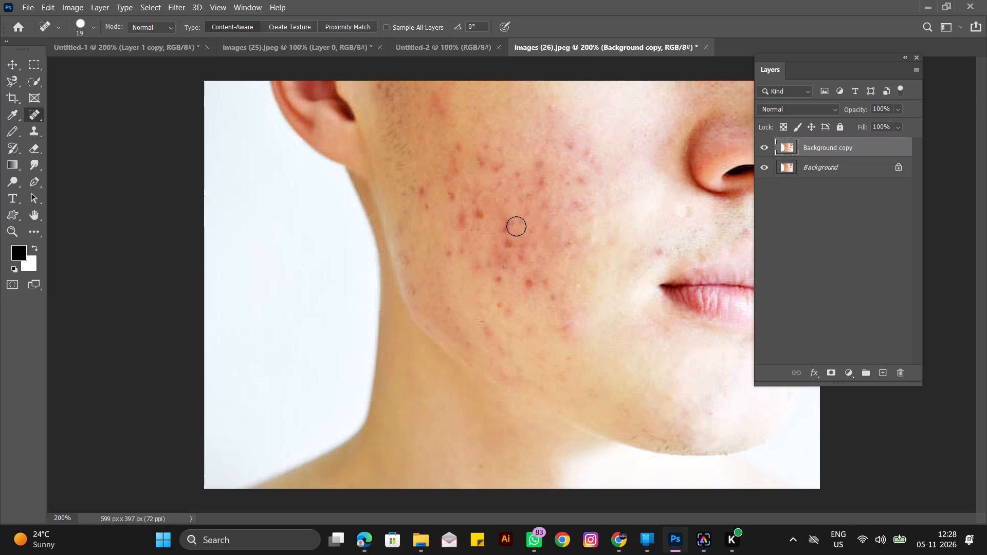
click(508, 226)
Heal the pimples along the lower part of the central cheek acne cluster.
click(523, 264)
click(519, 263)
click(511, 245)
click(551, 297)
click(524, 291)
drag(545, 272, 540, 274)
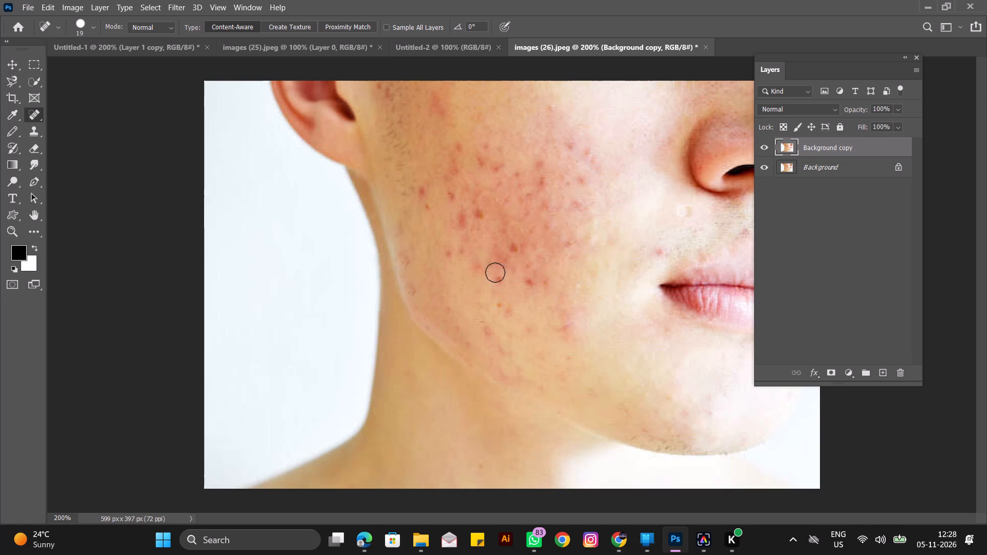
click(495, 272)
click(499, 279)
click(523, 290)
click(531, 280)
click(526, 270)
click(510, 261)
click(521, 248)
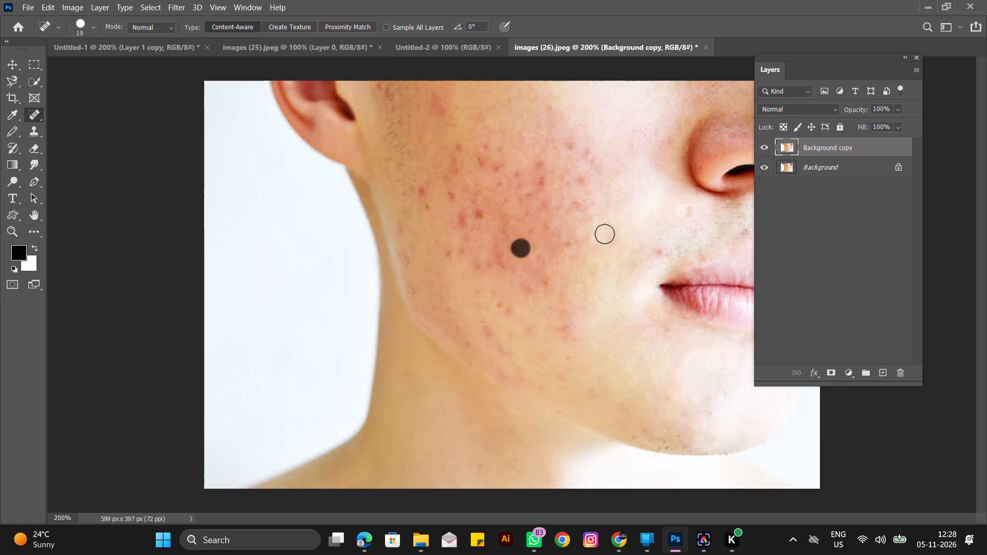
Heal the spots in the upper part of the central cheek cluster and down its ear-side edge.
click(517, 186)
click(539, 178)
click(537, 163)
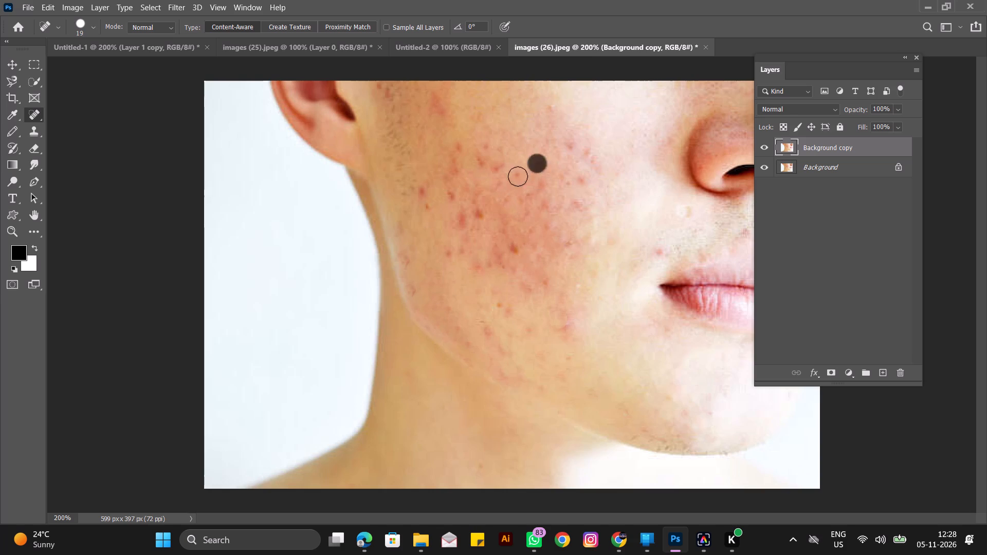
click(502, 181)
drag(497, 182, 490, 196)
click(490, 196)
click(490, 210)
click(470, 211)
click(471, 223)
click(487, 209)
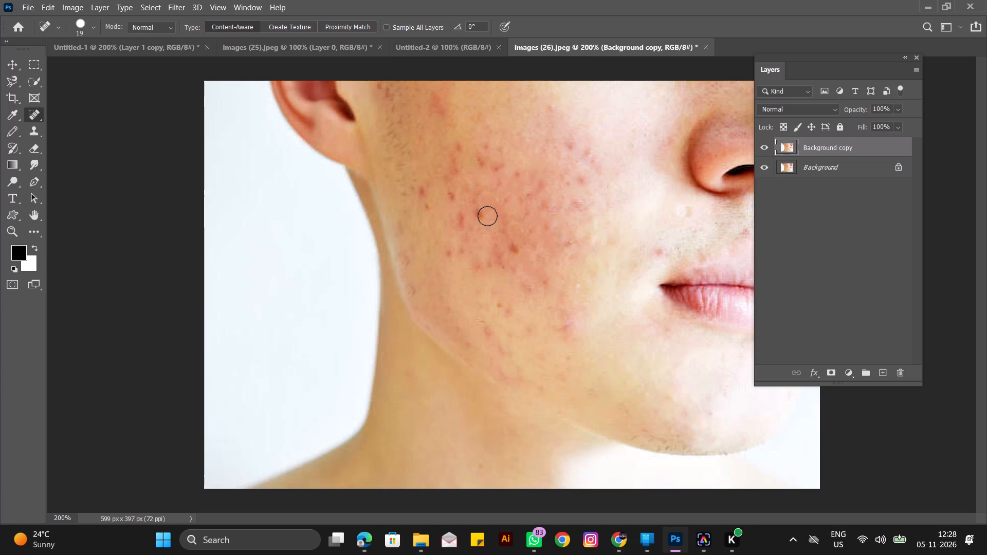
Heal the brown mark in the lower centre of the cheek cluster and the red spots beside it.
click(517, 239)
click(513, 245)
drag(507, 246, 497, 248)
click(481, 254)
click(484, 265)
click(498, 264)
click(491, 254)
Heal the brown spot and surrounding blemishes on the ear side of the central cheek cluster.
click(487, 221)
click(477, 214)
drag(479, 214, 476, 221)
click(470, 226)
click(461, 230)
drag(457, 214, 462, 210)
click(465, 198)
click(464, 192)
click(461, 185)
Heal the red spots on the outer cheek between the acne cluster and the ear.
drag(450, 190, 449, 207)
click(450, 215)
click(435, 200)
drag(434, 200, 431, 212)
click(427, 201)
click(415, 194)
click(471, 189)
drag(450, 174, 453, 188)
click(456, 202)
Heal the upper outer cheek blemishes and the dark stubble marks at the top of the sideburn.
click(454, 169)
click(451, 149)
click(438, 113)
click(437, 108)
click(436, 104)
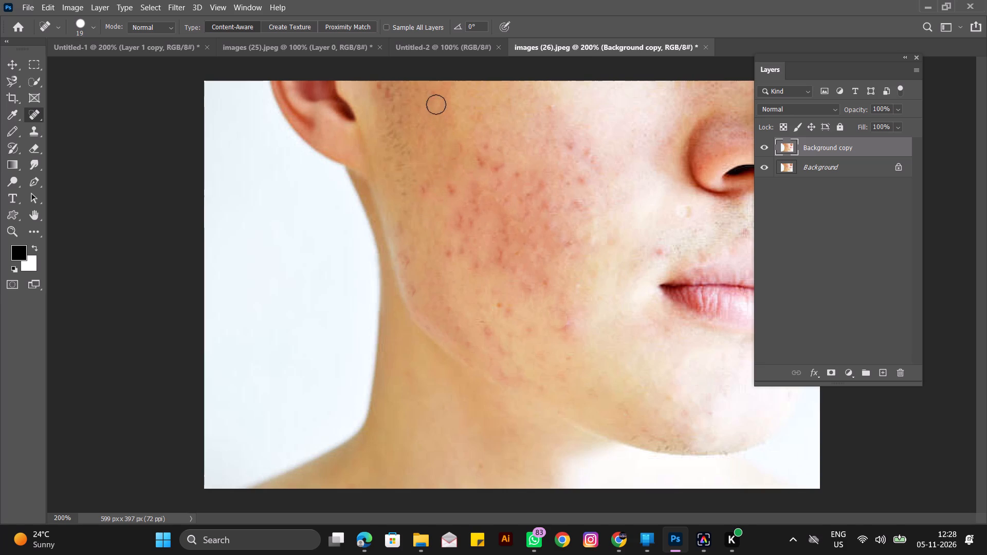
click(428, 102)
click(388, 96)
click(382, 92)
drag(382, 87, 417, 117)
Heal the faint red spots on the lower cheek just above the jawline.
click(486, 328)
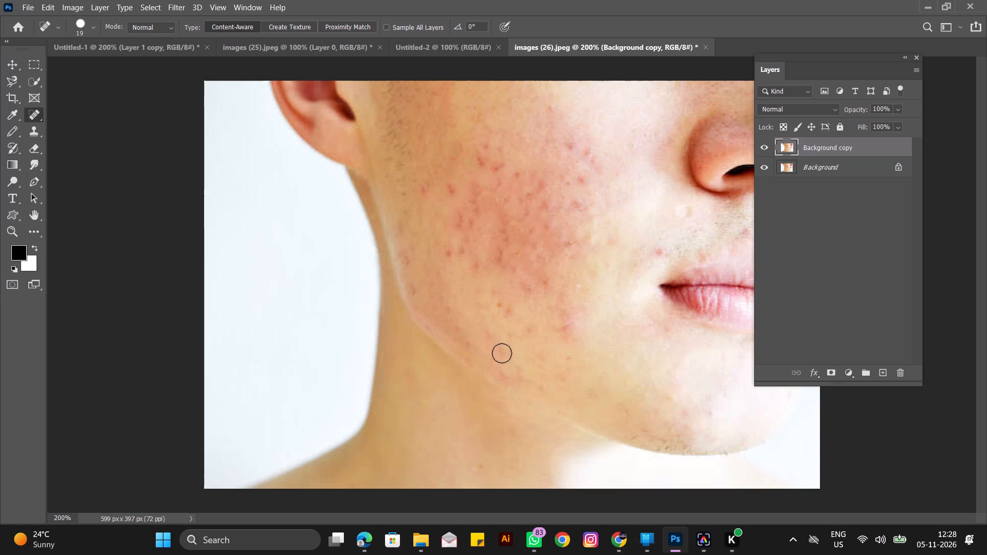
click(499, 350)
click(493, 336)
click(487, 332)
click(466, 349)
click(460, 334)
Heal the small spots on the lower cheek, working up into the lower part of the central acne cluster.
drag(519, 322, 515, 322)
click(502, 314)
click(500, 307)
click(526, 309)
click(527, 298)
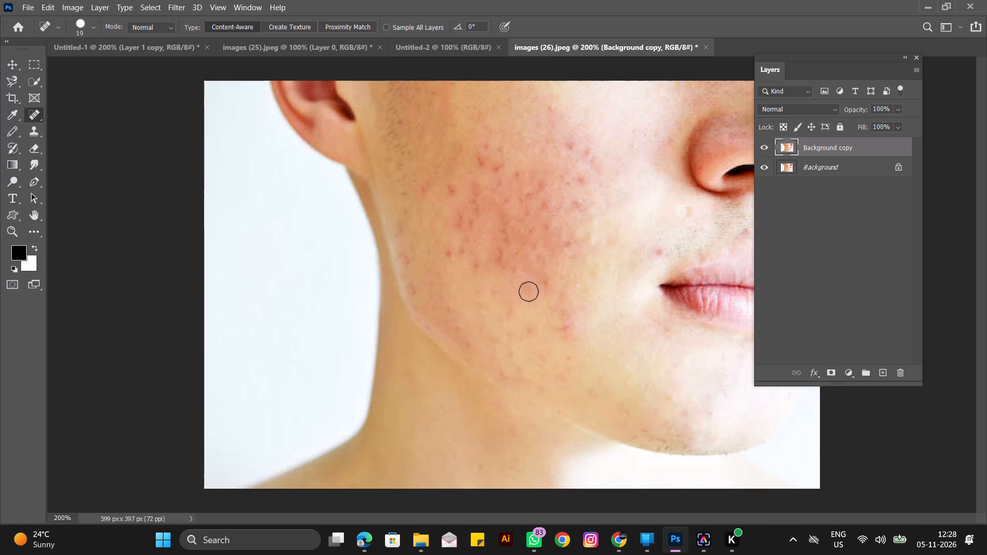
double_click(528, 291)
click(531, 284)
double_click(533, 280)
click(534, 276)
click(536, 271)
click(538, 264)
click(538, 253)
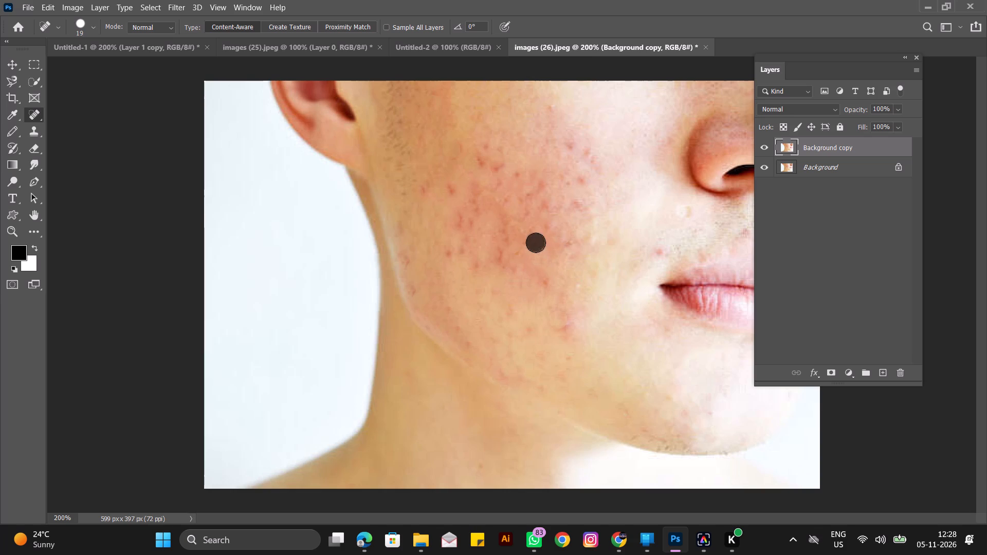
Heal the red spots through the middle of the central acne cluster, working from its lower part up to its upper part.
double_click(536, 243)
click(529, 238)
click(521, 248)
click(520, 251)
double_click(519, 255)
double_click(503, 254)
click(505, 236)
click(509, 225)
click(511, 215)
click(507, 205)
click(495, 200)
click(489, 199)
Heal the spots along the acne cluster's ear-side edge and the distinct red spots at its top.
click(448, 221)
click(466, 223)
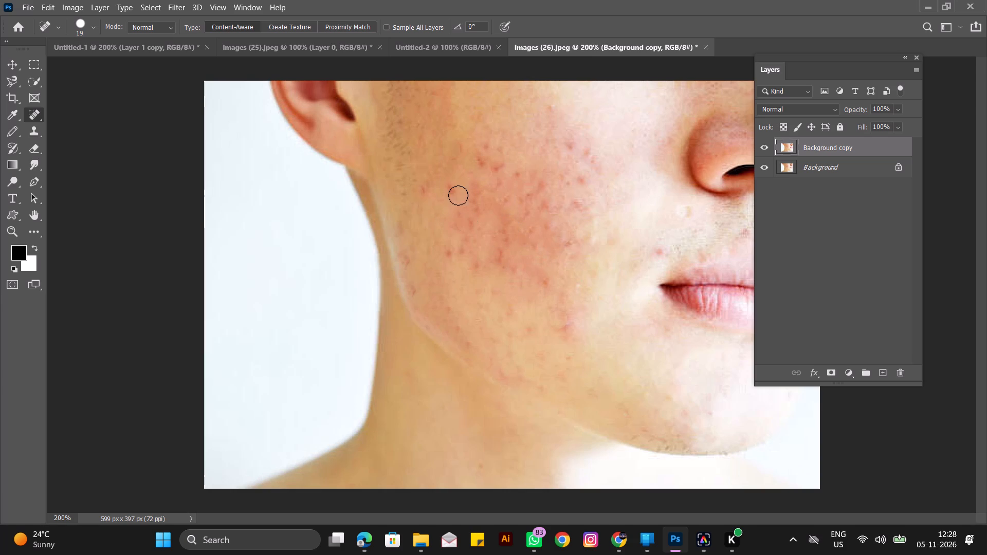
click(456, 194)
click(451, 190)
drag(456, 185, 478, 178)
click(483, 174)
click(485, 169)
click(487, 159)
click(484, 154)
click(490, 166)
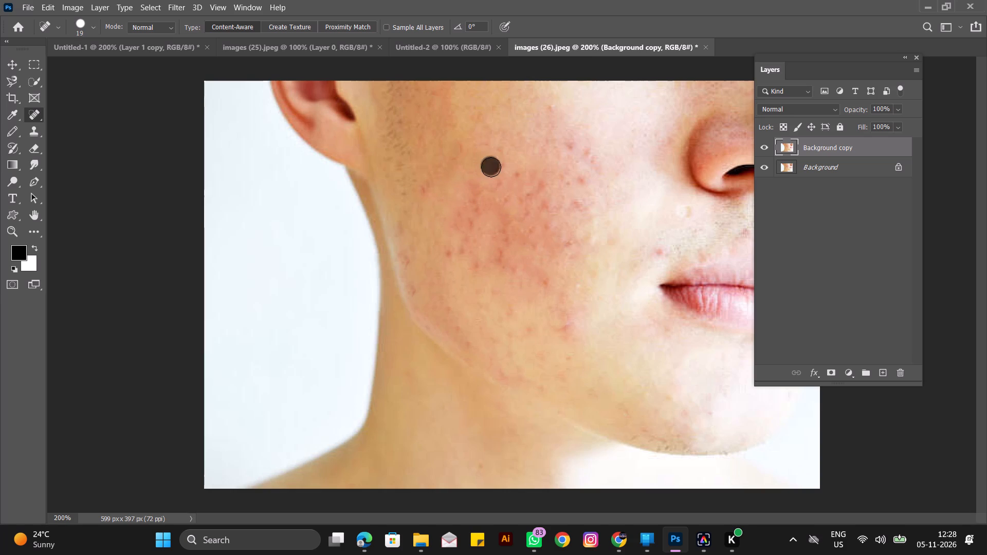
click(493, 168)
click(508, 163)
drag(511, 164, 514, 174)
click(516, 176)
Heal the red spots on the upper part of the acne cluster that faces the nose.
double_click(535, 181)
click(584, 173)
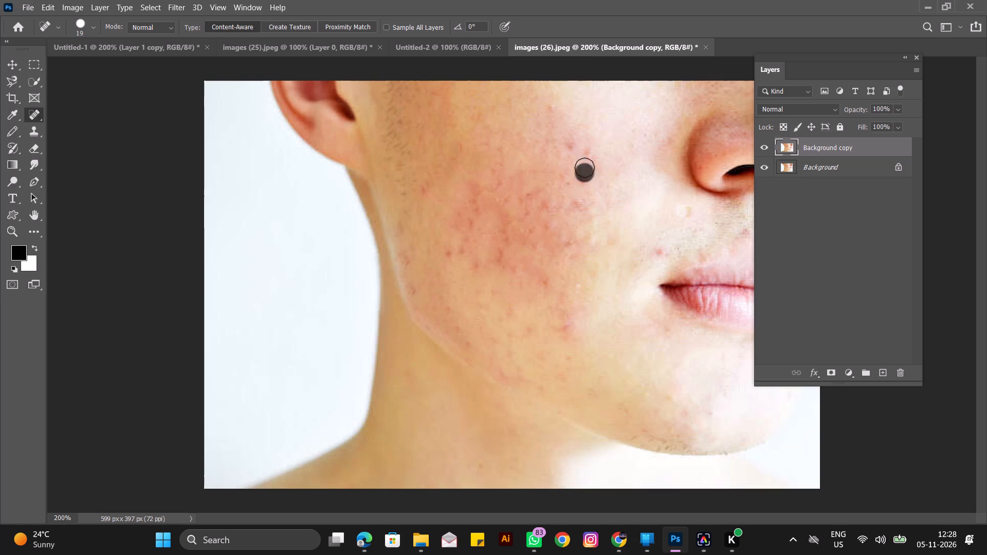
click(582, 163)
click(577, 159)
click(571, 152)
click(551, 105)
click(585, 151)
click(573, 142)
click(566, 153)
click(560, 154)
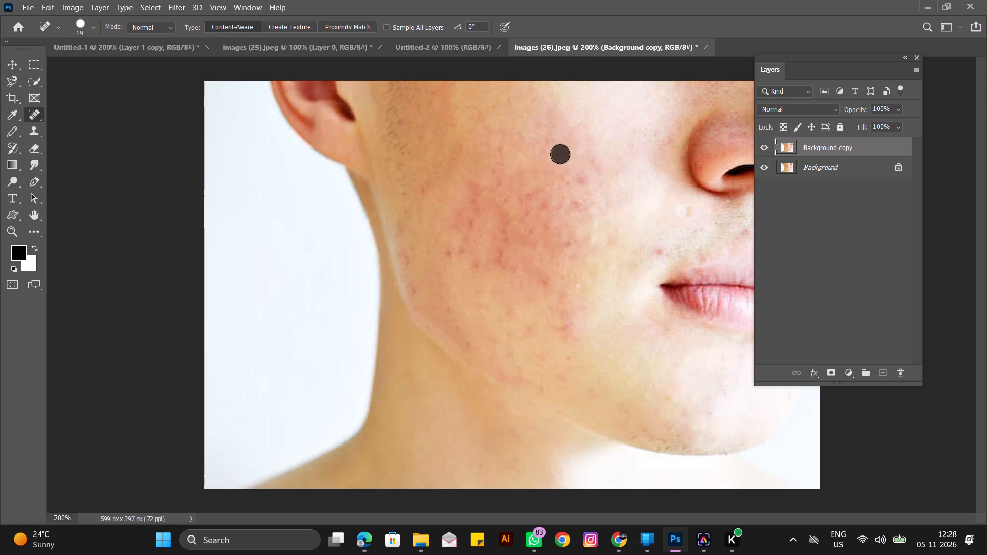
click(591, 165)
click(588, 178)
click(569, 177)
click(572, 196)
Heal the leftover spots at the top of the acne cluster and down its outer, ear-side edge.
click(503, 157)
click(504, 180)
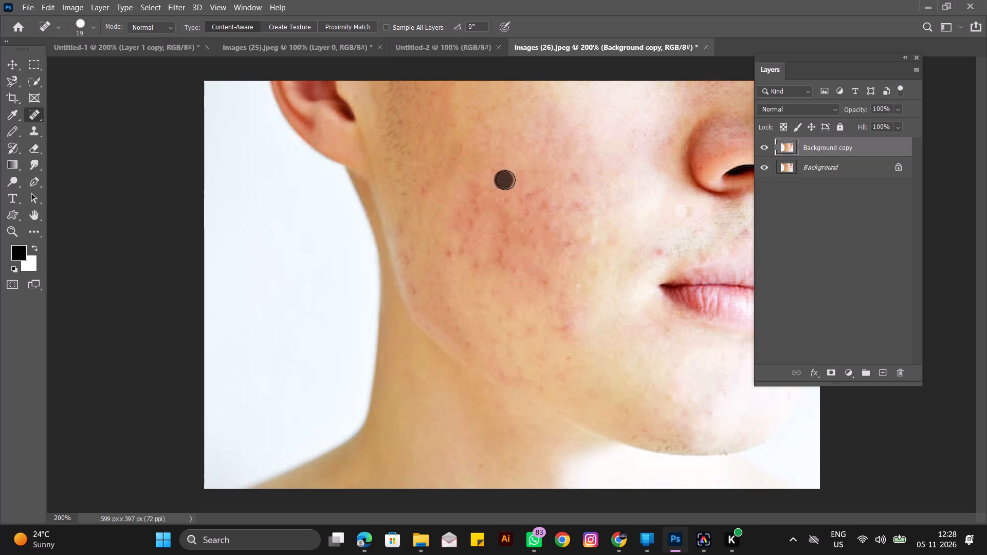
click(500, 179)
click(489, 190)
click(479, 184)
click(478, 196)
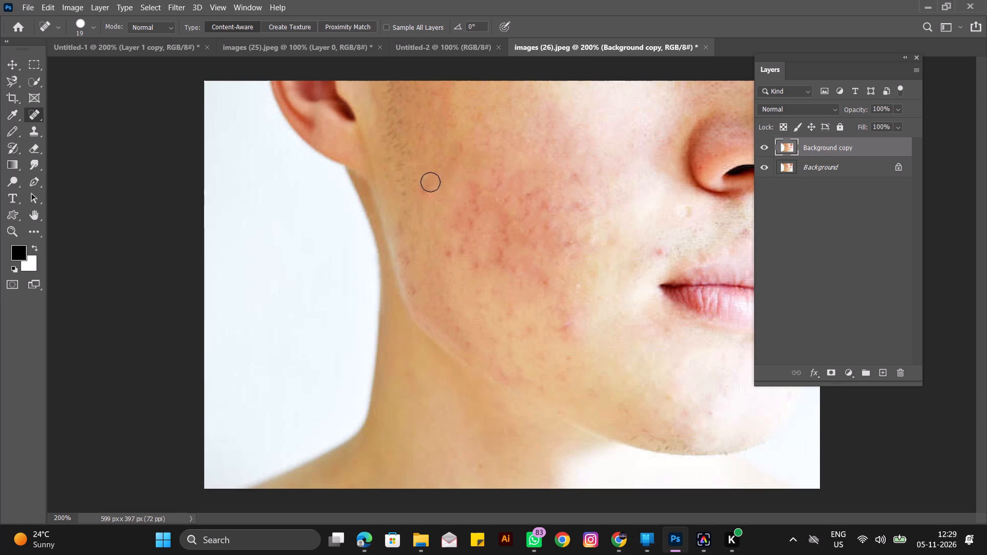
click(427, 186)
click(451, 157)
drag(460, 145, 469, 166)
click(473, 230)
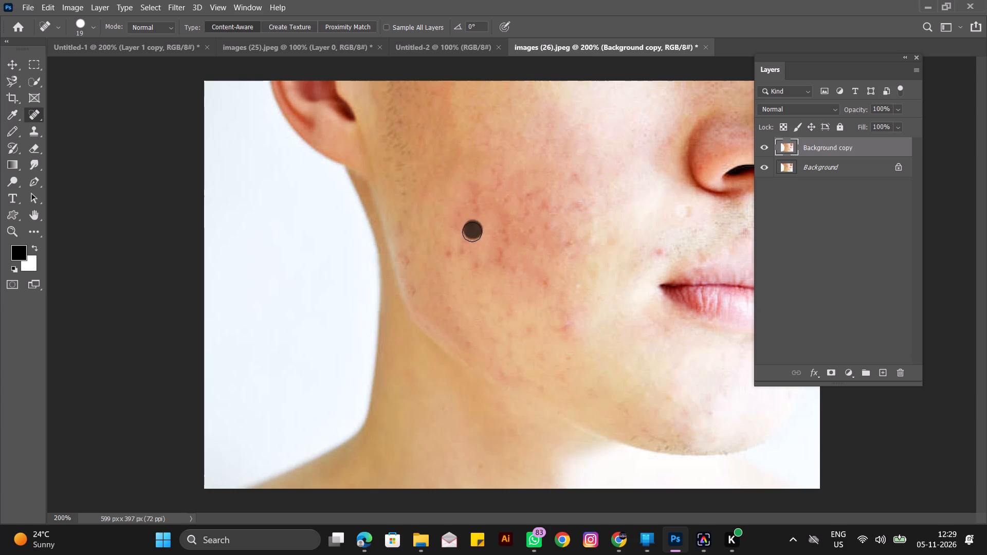
click(451, 250)
drag(442, 260, 442, 264)
click(498, 257)
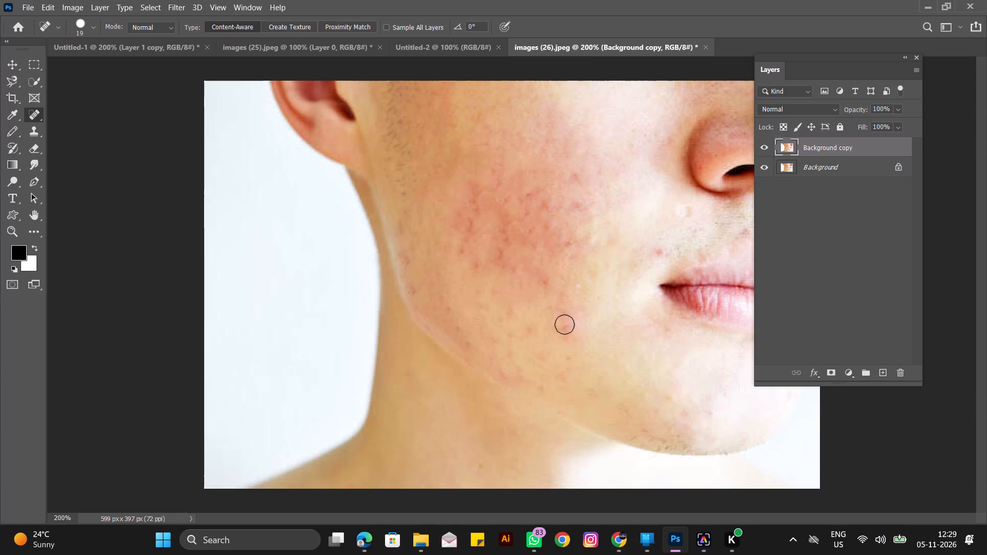
Heal the red spots on the cheek just below the acne cluster and the spot above the corner of the mouth.
click(564, 324)
click(547, 304)
click(547, 297)
double_click(542, 286)
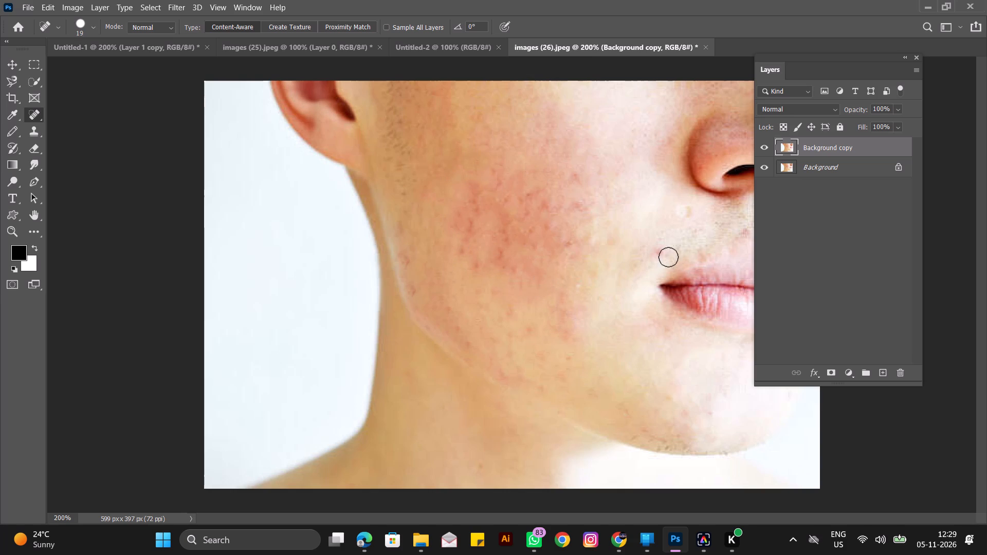
click(657, 256)
Heal the remaining marks across the centre of the acne cluster and along its lower outer edge.
click(587, 267)
click(498, 250)
click(495, 231)
click(513, 210)
click(540, 193)
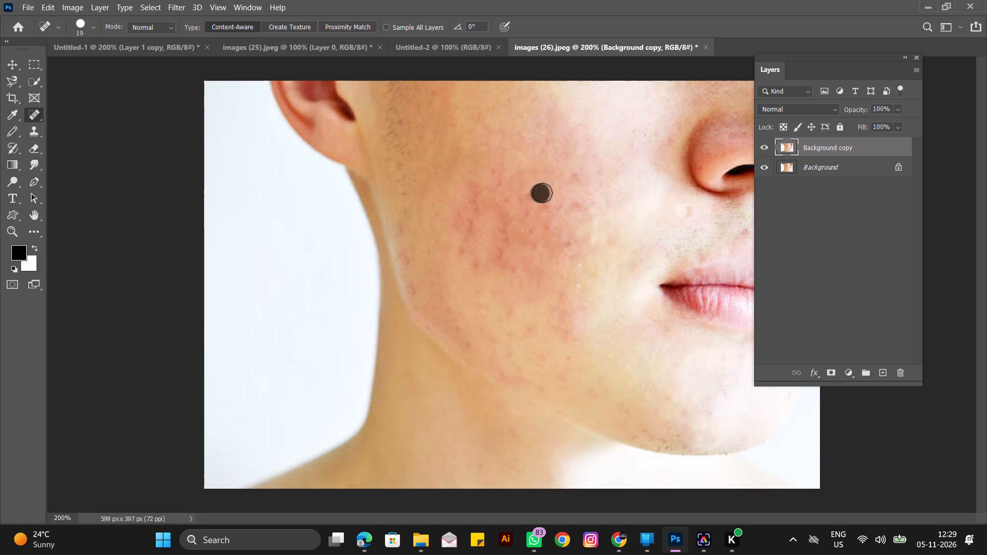
click(557, 187)
click(517, 237)
click(500, 250)
click(499, 257)
click(481, 269)
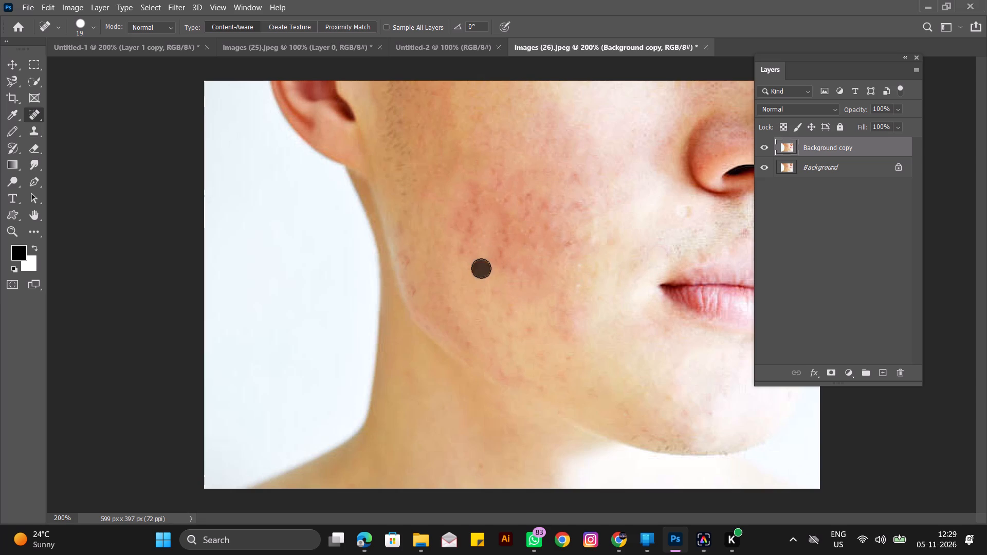
click(472, 261)
click(467, 256)
Go repeatedly over the remaining spots on the nose-side half and centre of the acne cluster with the healing brush.
click(577, 179)
triple_click(576, 176)
triple_click(579, 180)
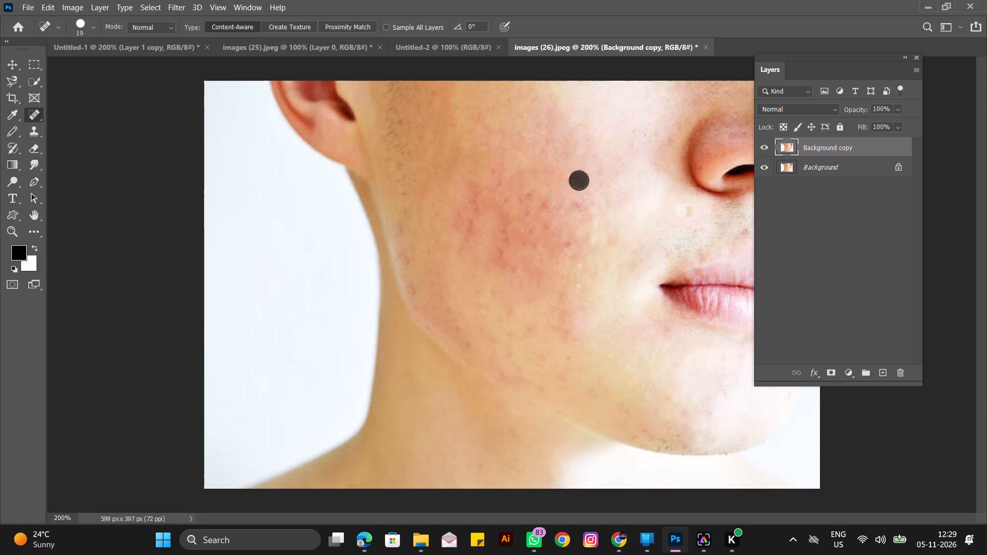
click(579, 180)
triple_click(553, 198)
triple_click(553, 198)
triple_click(542, 216)
triple_click(525, 199)
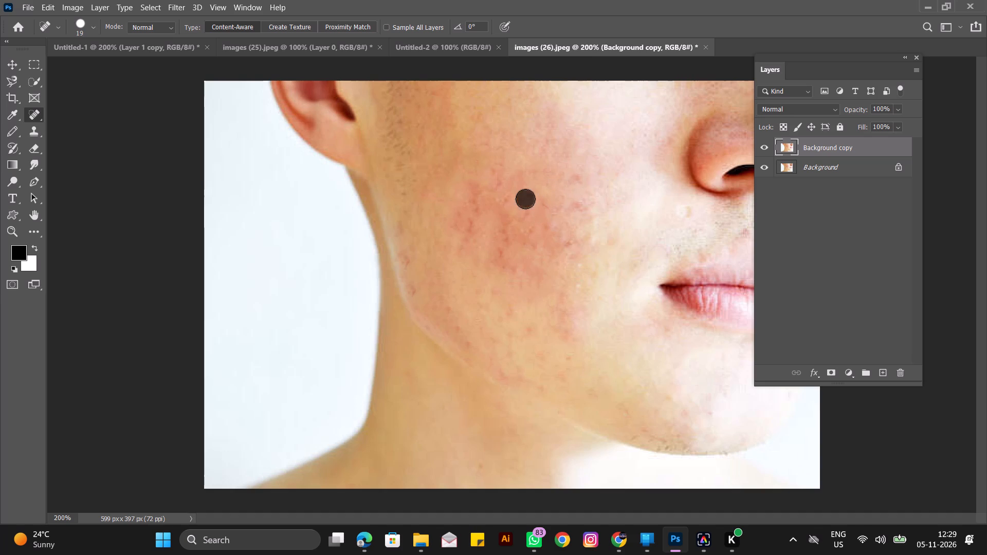
double_click(525, 199)
click(529, 197)
triple_click(533, 232)
double_click(534, 233)
Heal the dark red marks in the cluster's lower centre and up its ear-side half to the top edge.
triple_click(505, 234)
double_click(505, 234)
triple_click(507, 252)
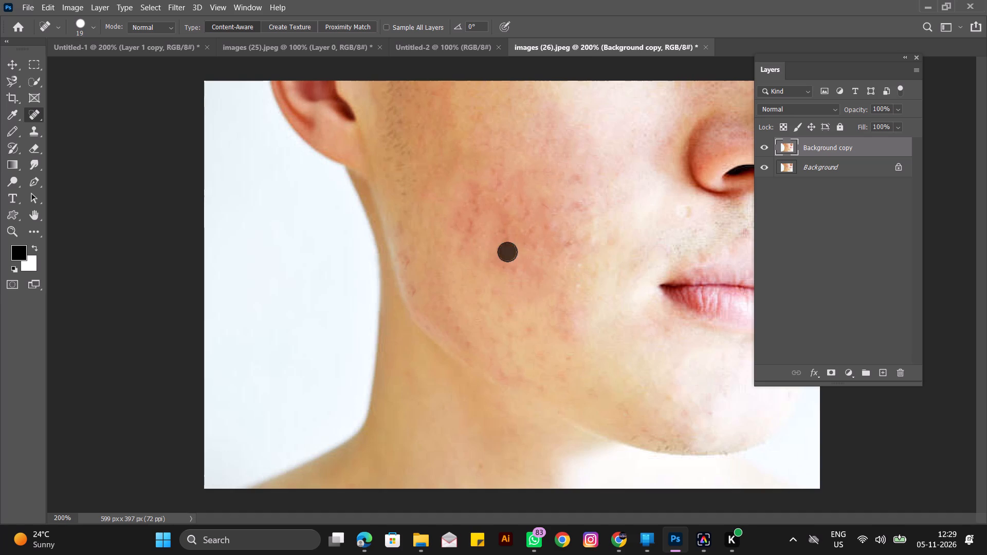
click(507, 254)
double_click(467, 221)
drag(468, 225, 468, 229)
double_click(468, 229)
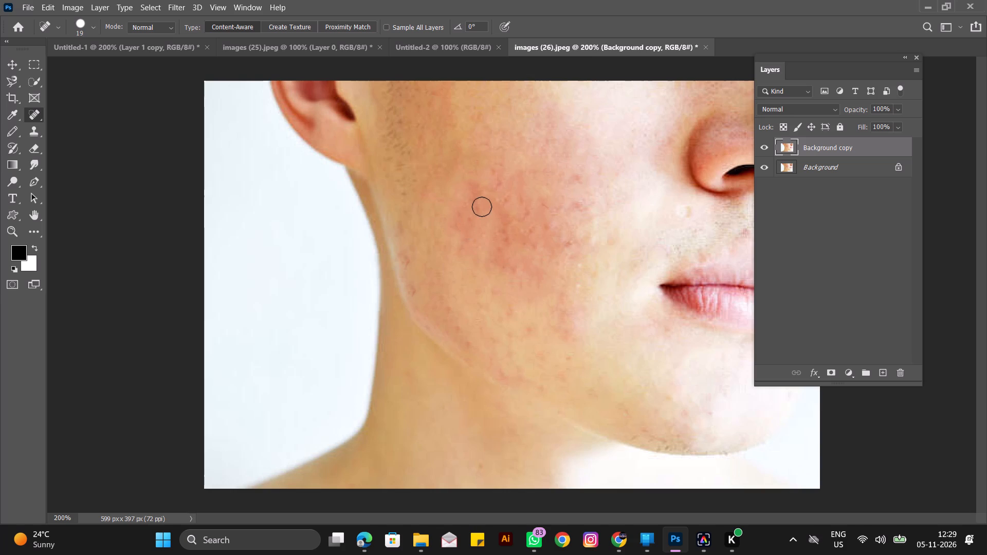
triple_click(483, 202)
triple_click(483, 202)
click(483, 202)
double_click(482, 192)
click(498, 182)
click(509, 183)
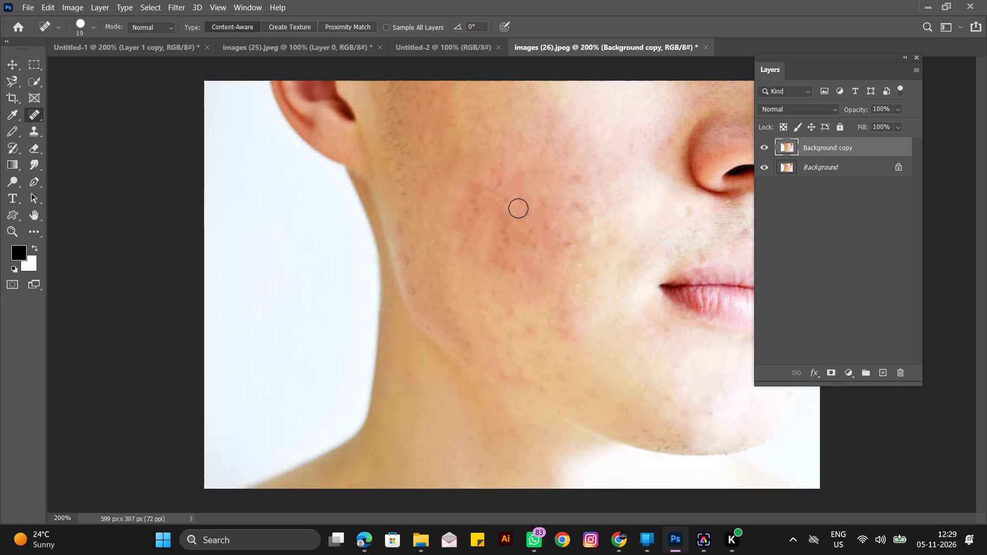
Enlarge the healing brush to 40 px and heal broader red patches in the cluster's centre and on its nose side.
key(bracketright)
text(]])
text(]])
double_click(514, 206)
drag(518, 210, 527, 217)
click(543, 238)
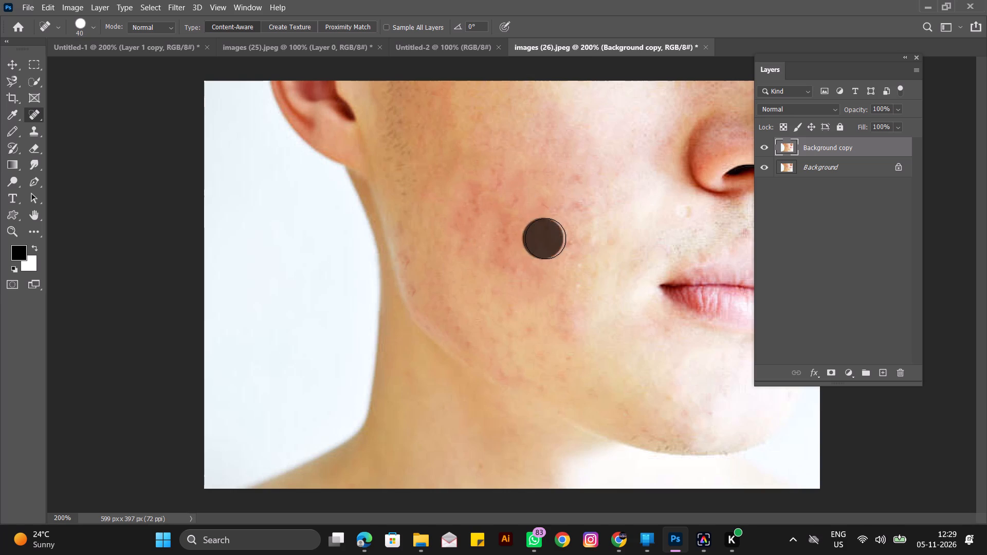
click(549, 238)
click(548, 229)
click(550, 220)
click(546, 210)
click(485, 207)
click(571, 242)
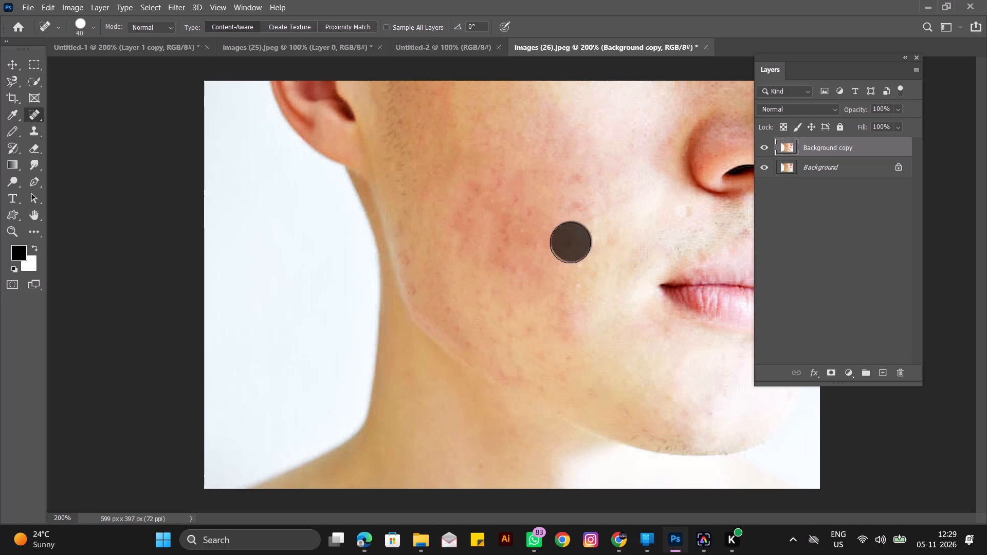
click(567, 243)
double_click(572, 211)
double_click(577, 193)
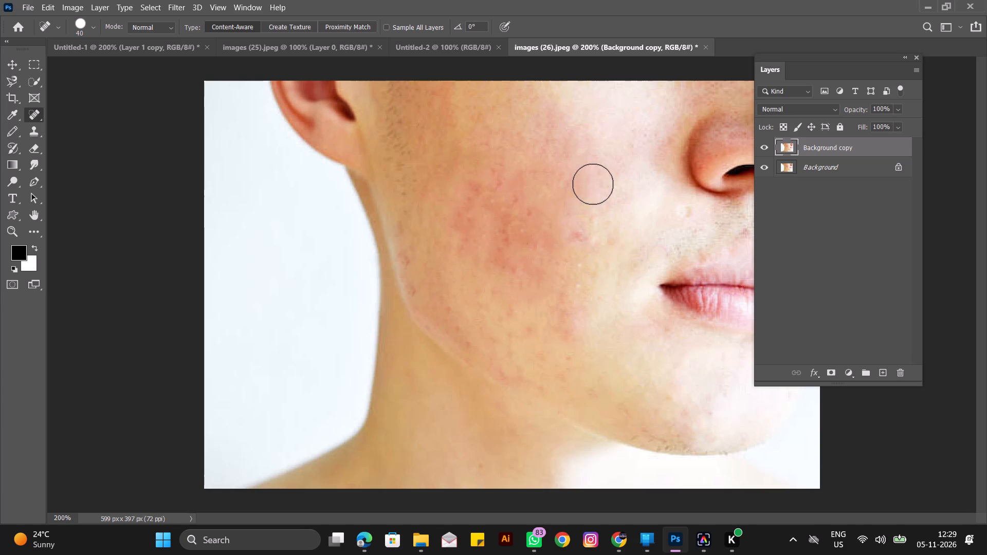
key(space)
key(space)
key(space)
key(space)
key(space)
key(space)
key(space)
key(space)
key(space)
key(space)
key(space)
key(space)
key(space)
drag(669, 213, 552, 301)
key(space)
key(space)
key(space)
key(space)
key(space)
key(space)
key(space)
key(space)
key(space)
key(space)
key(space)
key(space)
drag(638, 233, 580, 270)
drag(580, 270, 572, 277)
Move the Layers panel off the photo to uncover the nose and mouth.
drag(831, 61, 849, 92)
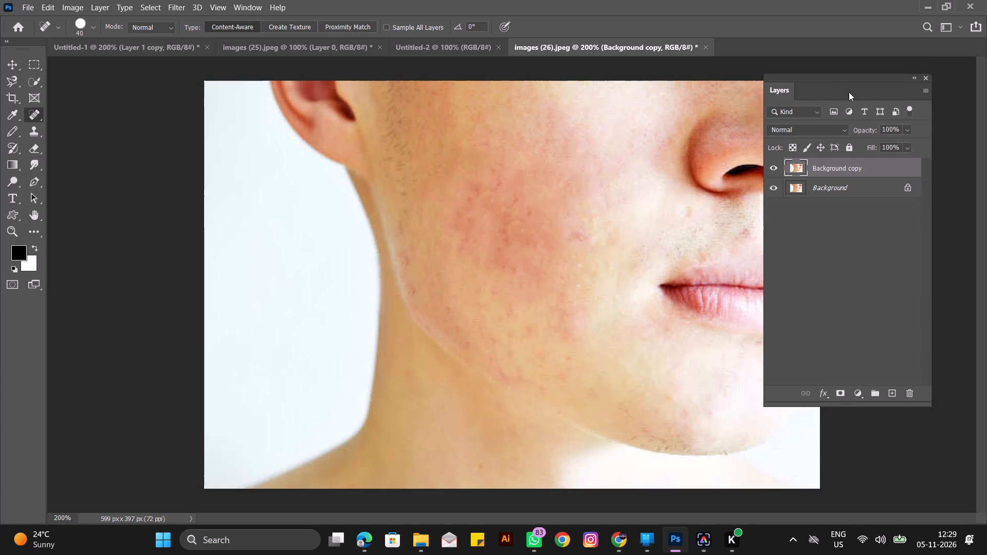
drag(849, 92, 919, 144)
Heal the blemishes and redness on the nose above the nostril with the 40 px brush.
click(765, 106)
click(762, 114)
double_click(707, 138)
drag(756, 126, 758, 125)
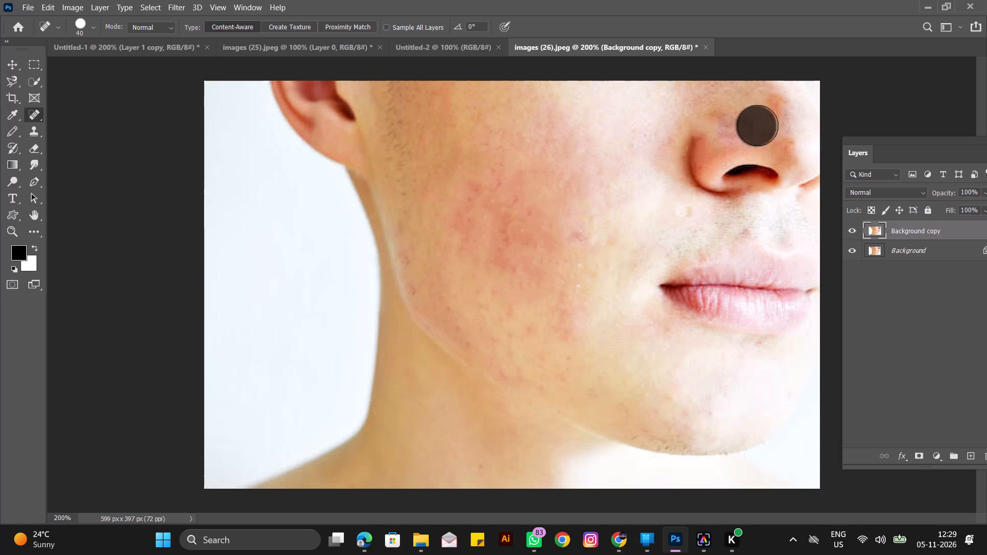
drag(758, 125, 763, 125)
click(766, 125)
double_click(777, 137)
drag(774, 123, 739, 121)
click(725, 120)
click(721, 115)
click(774, 111)
click(774, 104)
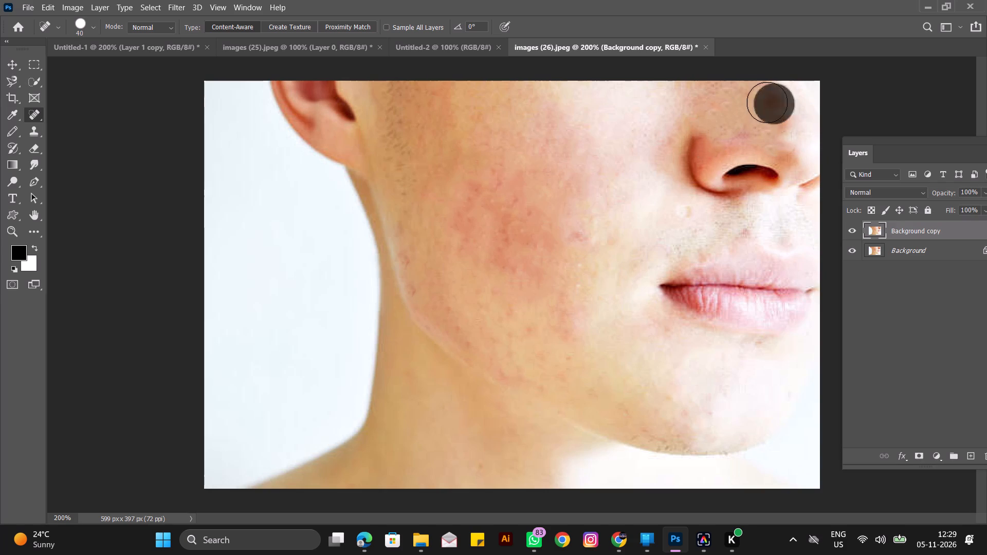
click(766, 102)
drag(732, 105, 717, 110)
Heal the marks on the cheek between the nose and the acne cluster.
click(663, 118)
double_click(606, 124)
drag(612, 159, 616, 191)
click(617, 190)
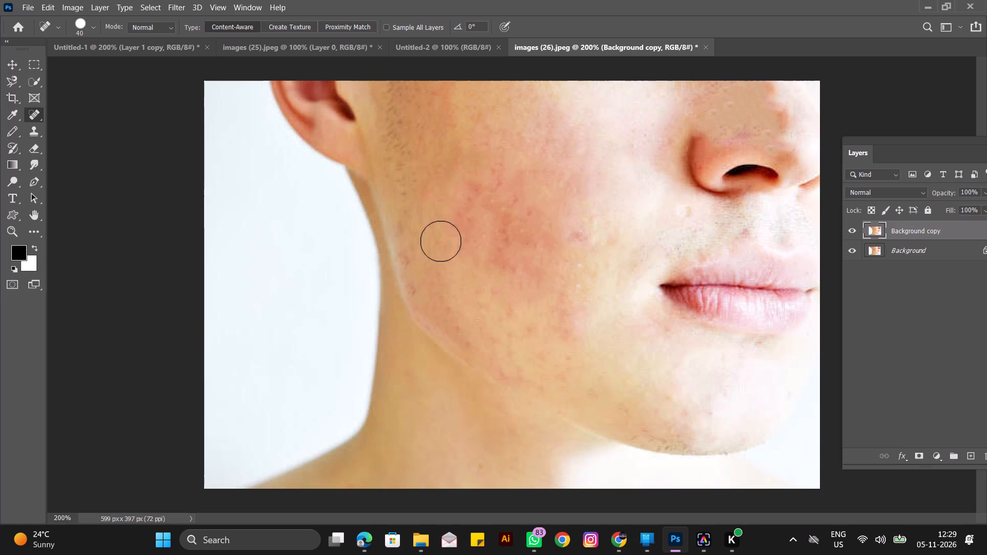
scroll(445, 256, up, 3)
Heal the red patches in the centre and upper part of the cheek's acne cluster with the 40 px brush.
click(522, 213)
drag(519, 213, 514, 214)
click(501, 210)
click(492, 190)
Heal the marks beside the nostril, above the upper lip and on the cheek next to the mouth corner.
click(720, 147)
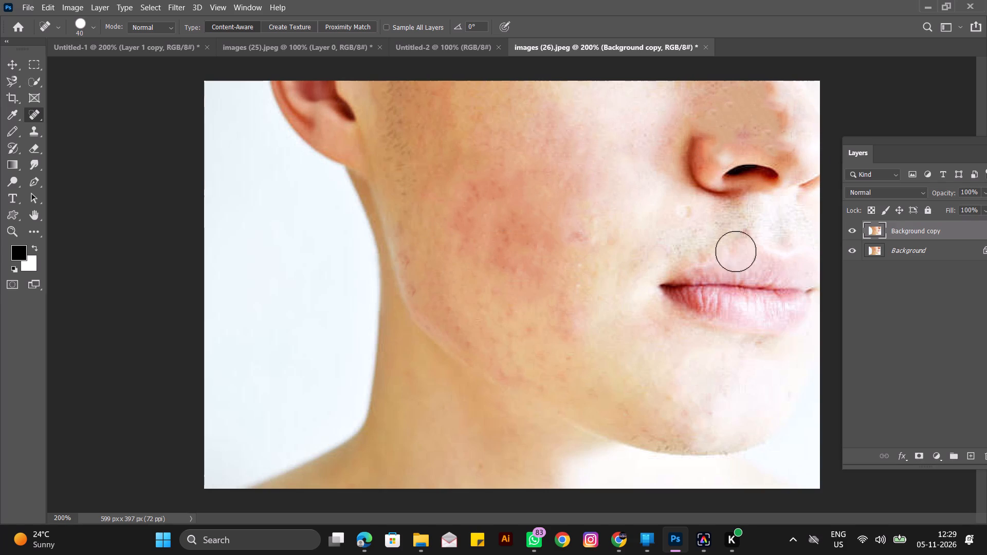
drag(747, 227, 740, 241)
click(736, 237)
click(684, 229)
click(549, 243)
drag(573, 267, 576, 293)
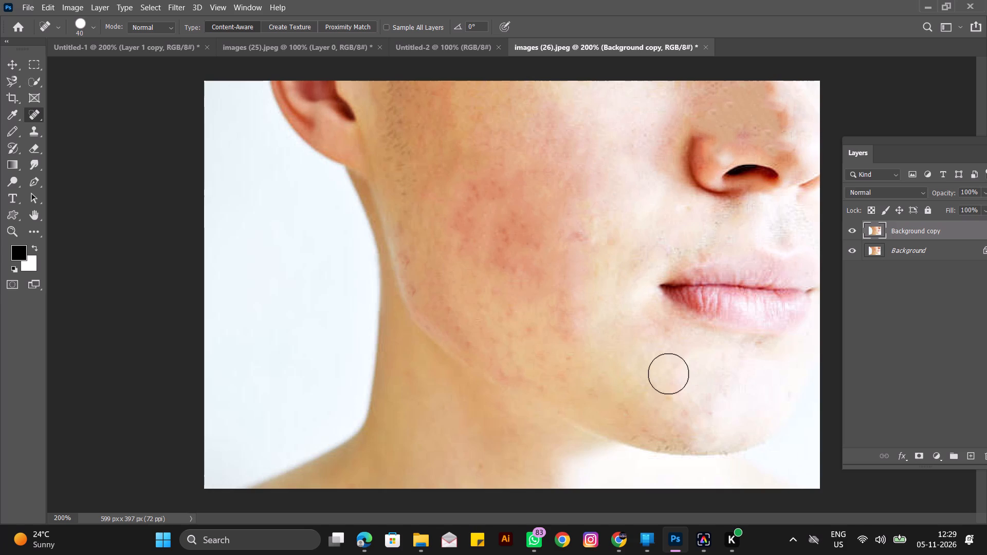
Heal the blemishes on the chin below the lips and the stubble along the chin's lower edge.
click(668, 374)
click(666, 382)
click(668, 385)
drag(659, 398, 654, 404)
click(629, 425)
drag(645, 431, 673, 441)
double_click(683, 441)
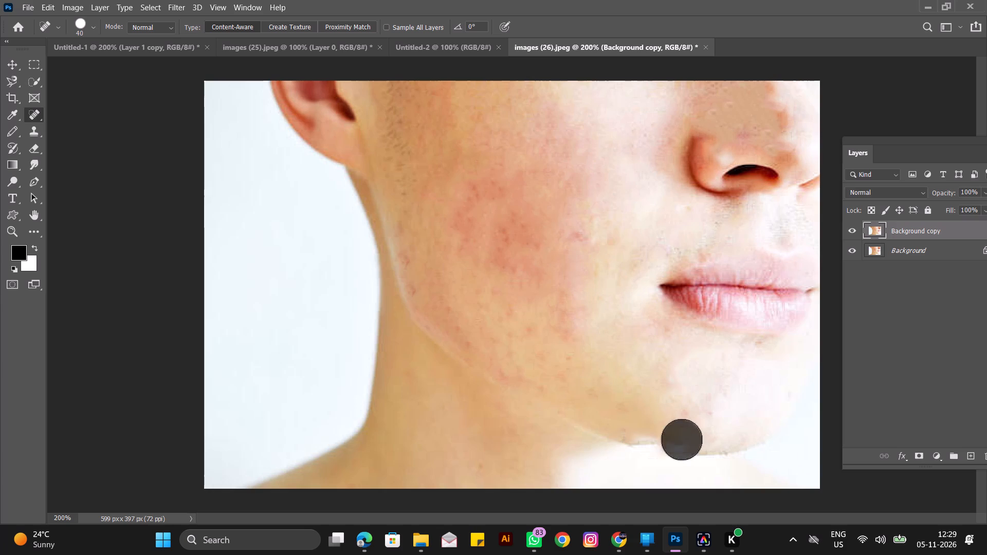
click(679, 435)
Heal the spots on the lower cheek from the chin side up to below the acne cluster.
click(605, 400)
click(592, 376)
click(576, 355)
drag(558, 331, 543, 328)
click(492, 307)
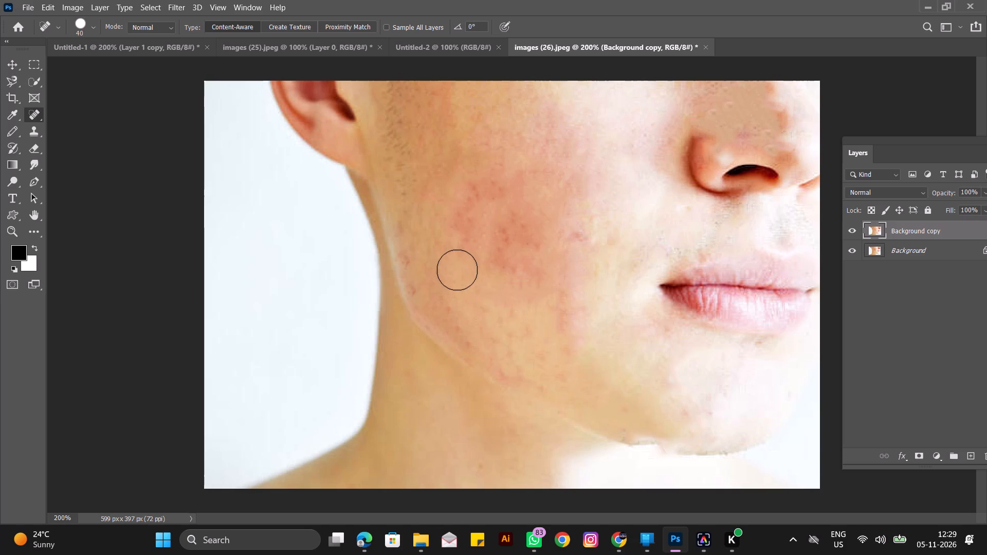
Heal the red spots across the lower and central part of the acne cluster.
click(456, 266)
drag(486, 249, 494, 250)
click(522, 250)
drag(520, 236, 513, 232)
double_click(511, 227)
click(516, 203)
Heal the redness on the upper cheek just above the acne cluster with the 40 px brush.
click(552, 177)
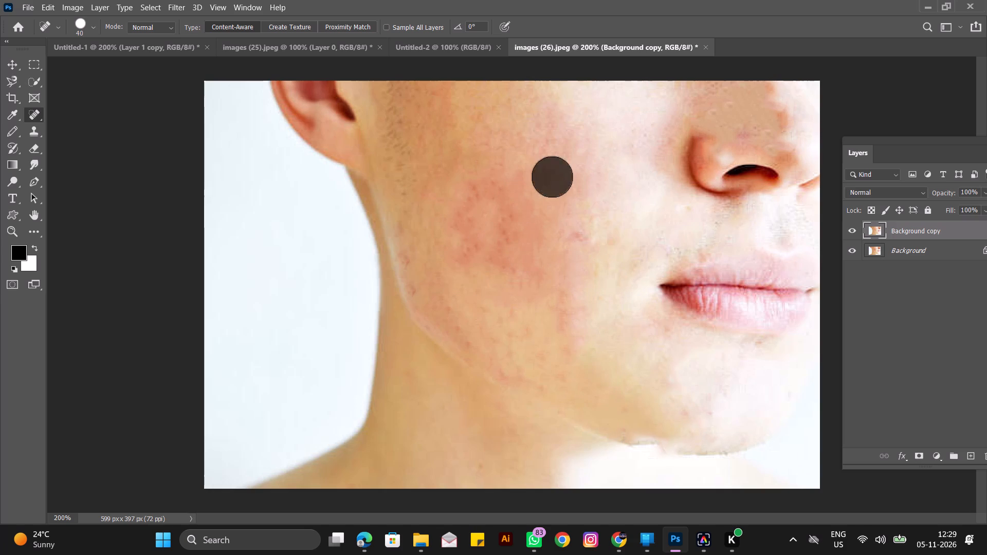
click(555, 171)
drag(555, 170, 554, 165)
click(550, 155)
drag(540, 150, 530, 139)
double_click(527, 133)
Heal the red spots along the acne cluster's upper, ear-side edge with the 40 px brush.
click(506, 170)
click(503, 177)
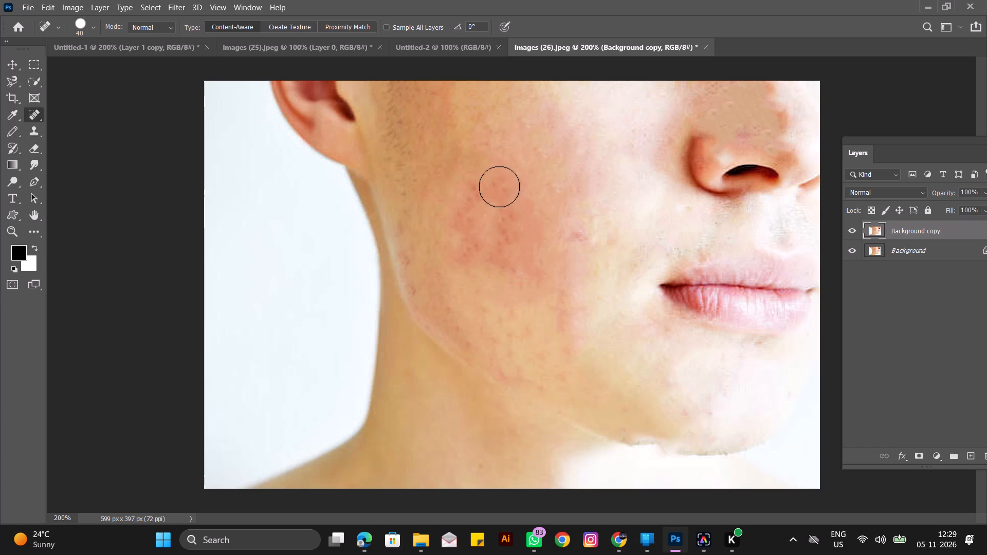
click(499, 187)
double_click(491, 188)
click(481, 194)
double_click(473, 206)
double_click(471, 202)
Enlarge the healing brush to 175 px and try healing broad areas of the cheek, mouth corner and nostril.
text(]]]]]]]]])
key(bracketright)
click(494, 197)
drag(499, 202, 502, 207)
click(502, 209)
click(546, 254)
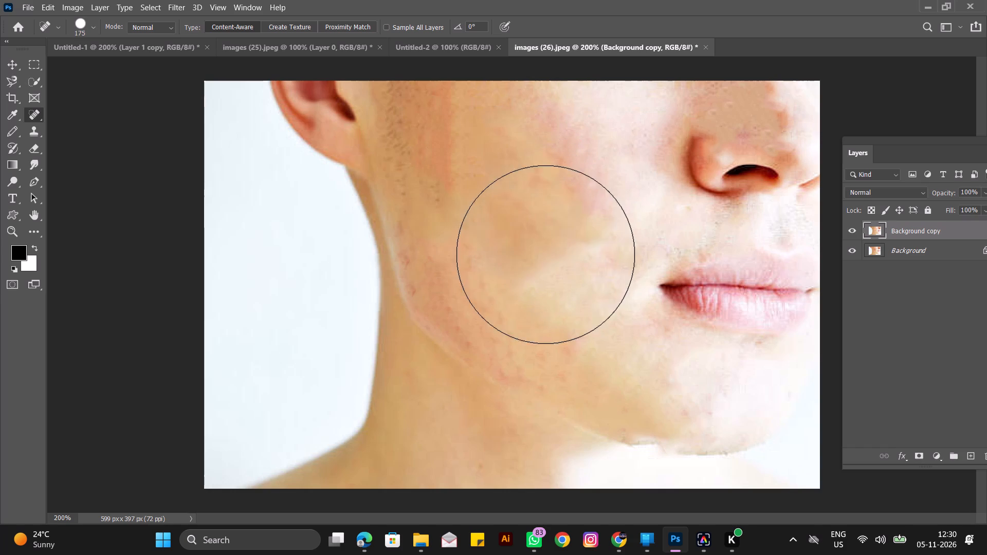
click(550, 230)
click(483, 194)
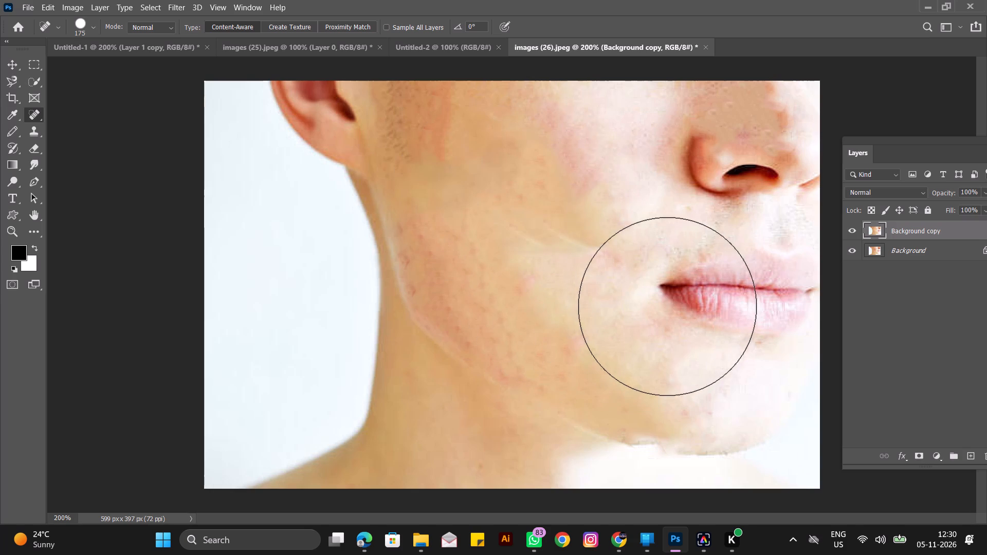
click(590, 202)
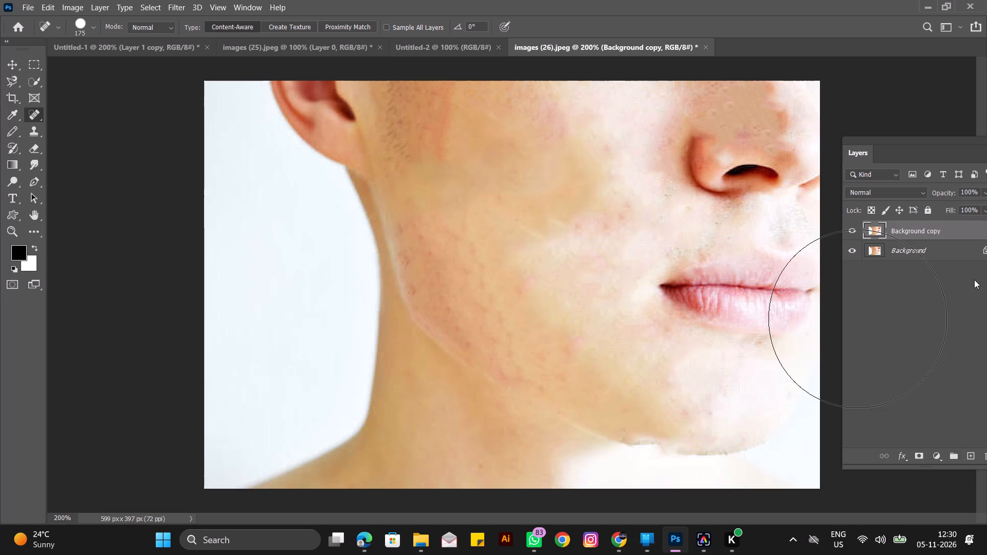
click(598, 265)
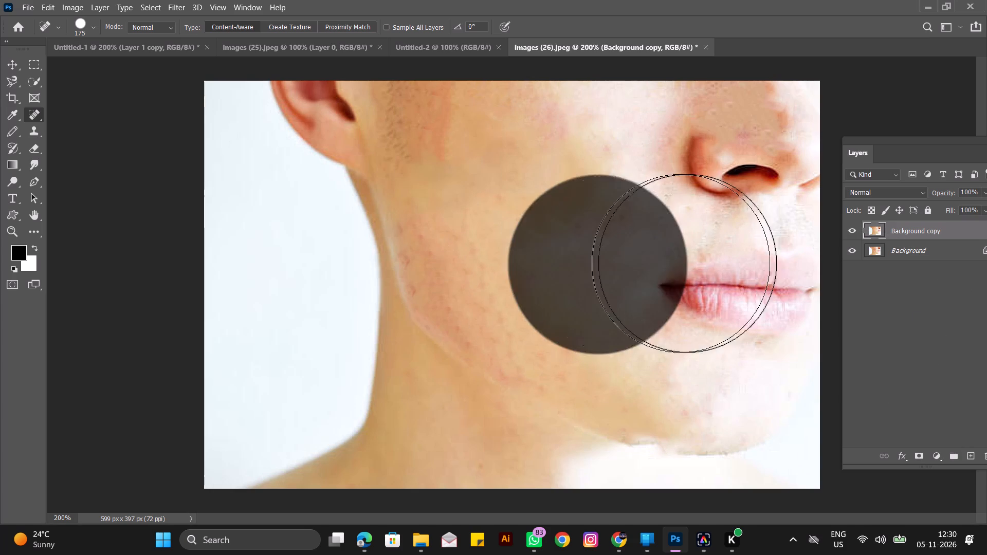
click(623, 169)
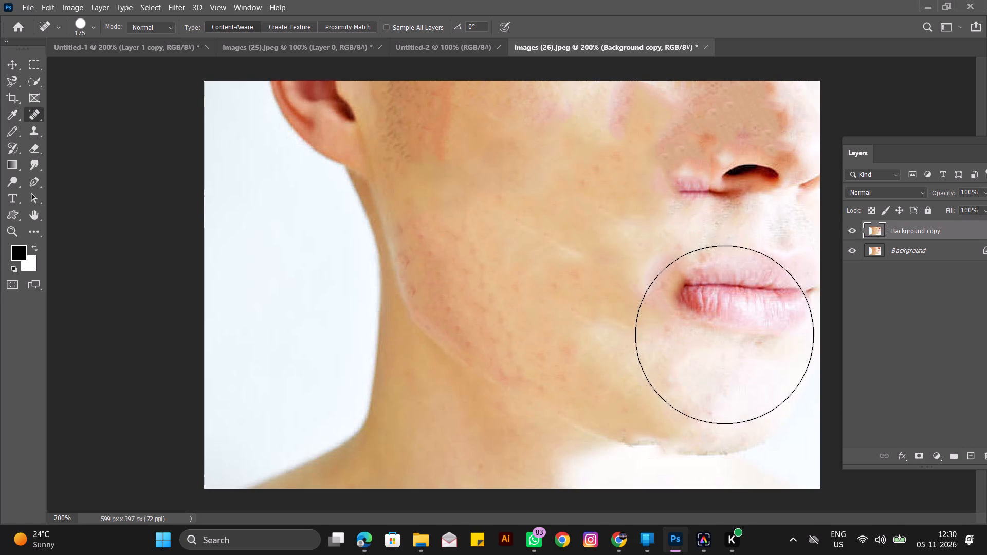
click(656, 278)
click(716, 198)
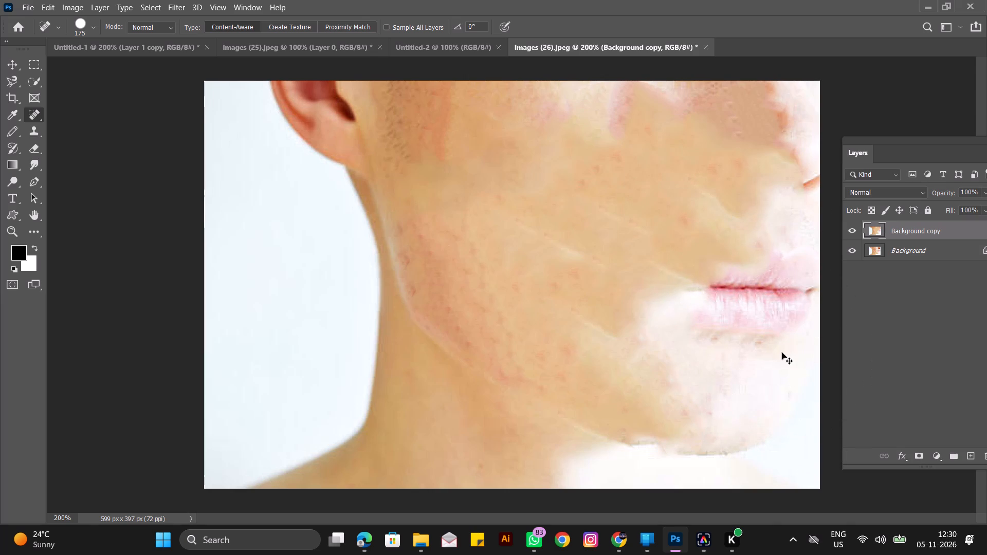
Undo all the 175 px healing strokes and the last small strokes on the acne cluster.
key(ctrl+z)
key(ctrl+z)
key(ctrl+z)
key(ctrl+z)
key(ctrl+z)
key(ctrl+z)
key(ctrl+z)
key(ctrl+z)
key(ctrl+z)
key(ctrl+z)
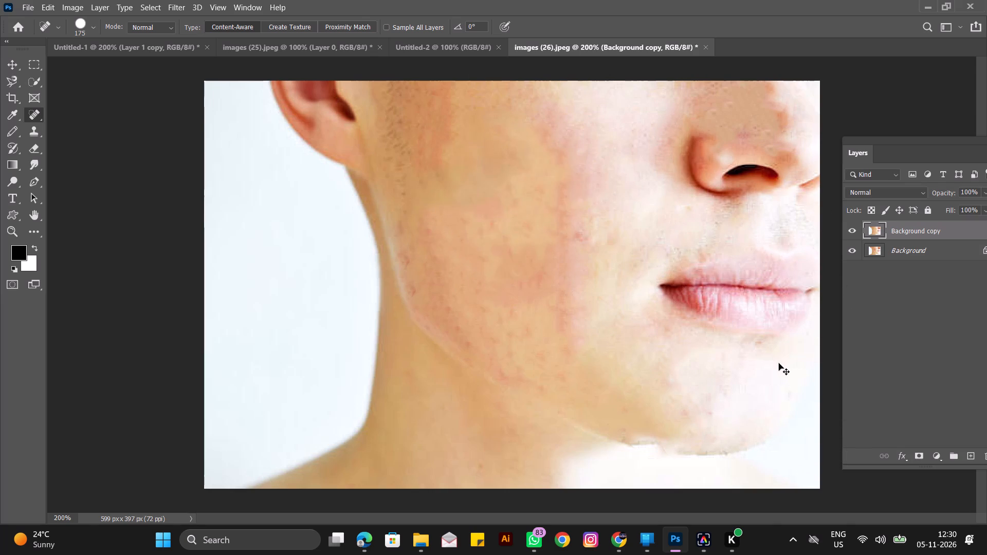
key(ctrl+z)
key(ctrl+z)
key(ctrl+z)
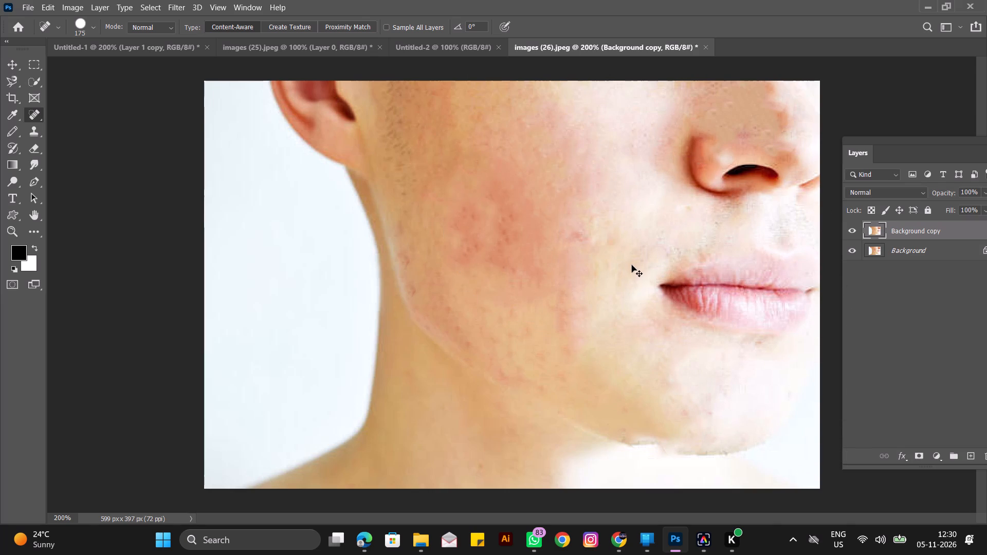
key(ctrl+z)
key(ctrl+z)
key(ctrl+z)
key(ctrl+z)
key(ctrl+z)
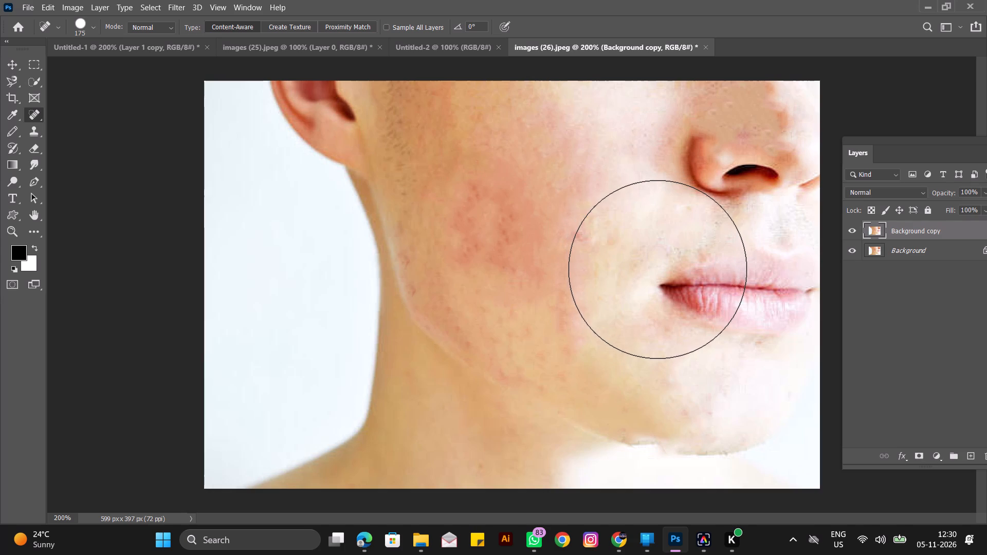
Reduce the healing brush to 90 px and heal the upper and ear-side parts of the acne cluster.
text([[)
key(bracketleft)
key(bracketleft)
click(499, 197)
drag(487, 201, 482, 201)
drag(446, 247, 452, 250)
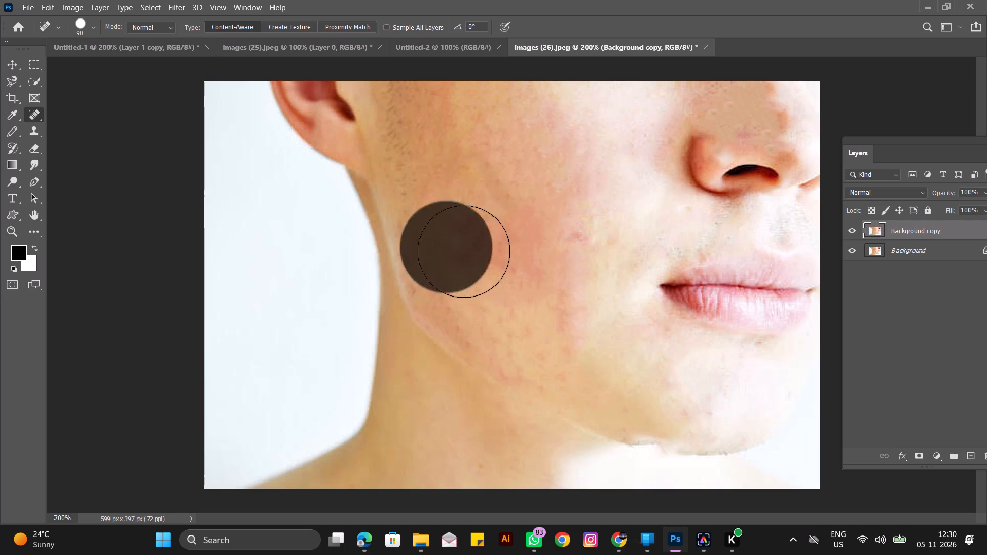
Reduce the healing brush to 50 px and heal the remaining redness along the top of the acne cluster.
text([[)
key(bracketleft)
key(bracketleft)
drag(478, 163, 484, 161)
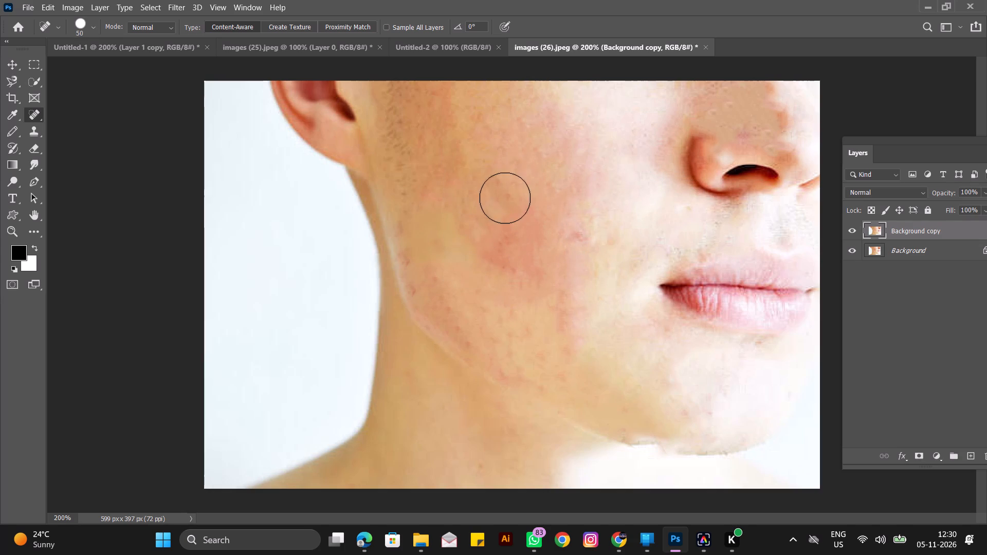
click(505, 198)
click(467, 164)
Heal the spots along the jaw side of the cheek and the lower cheek with the 50 px brush.
click(427, 250)
click(422, 279)
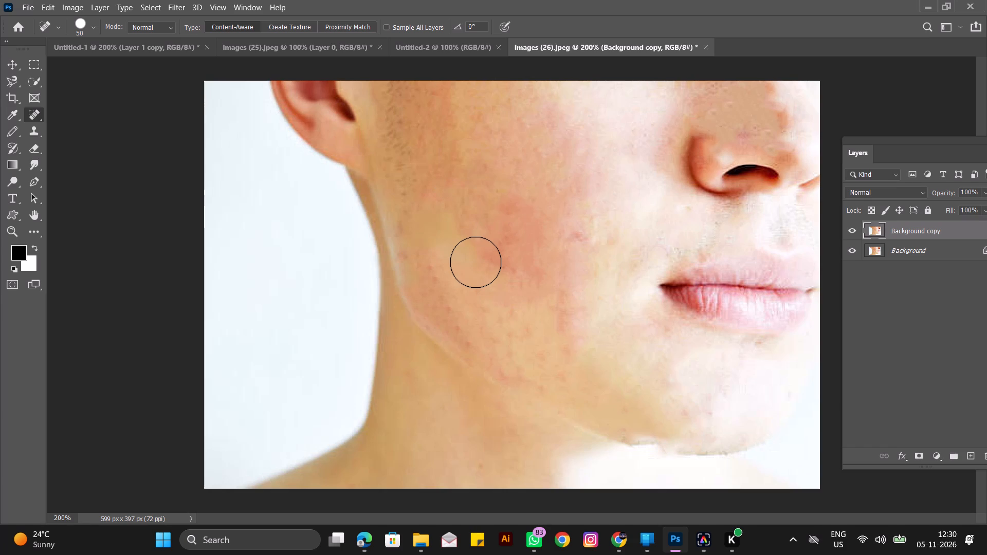
scroll(480, 238, up, 4)
click(442, 271)
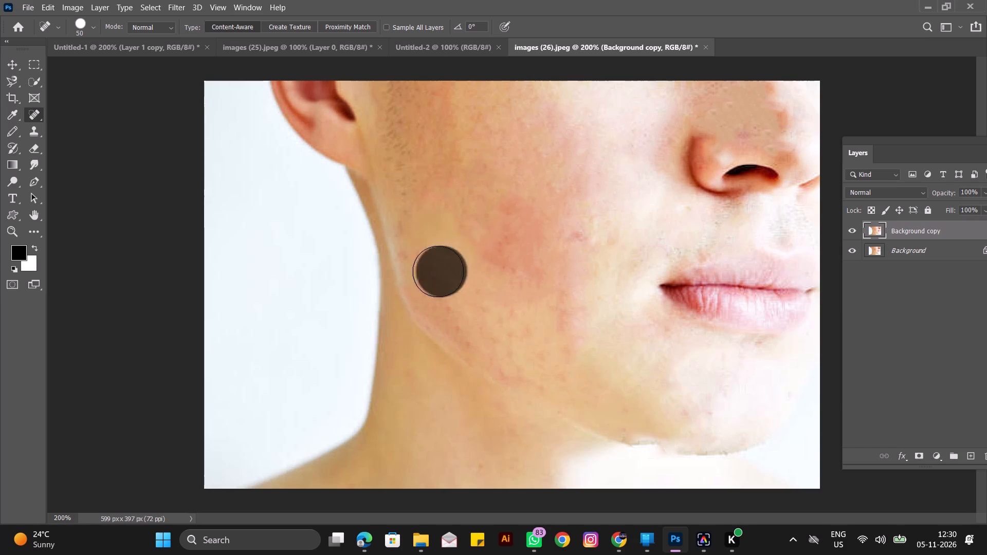
click(413, 262)
drag(504, 332, 487, 332)
click(449, 319)
click(580, 314)
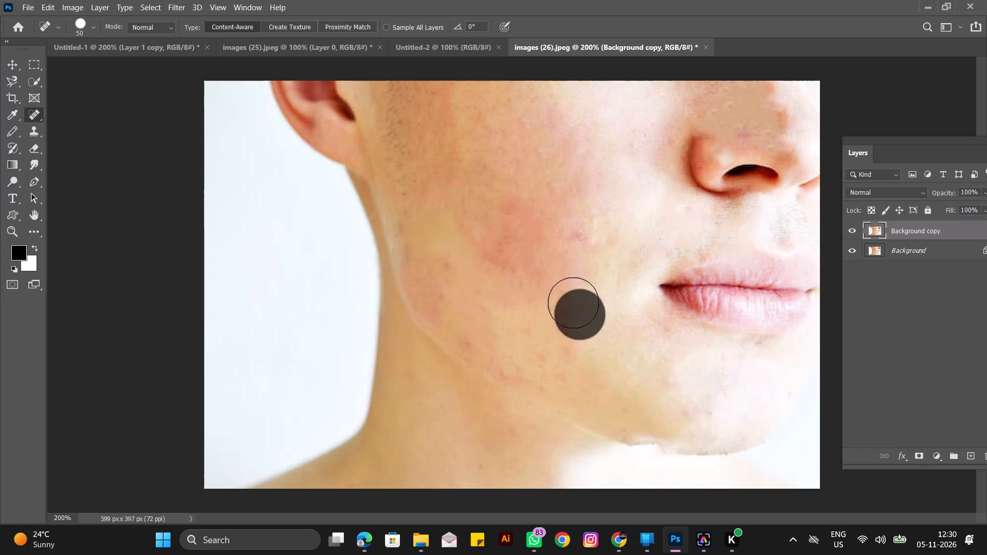
Heal the red patches around the acne cluster's lower and nose-side edges and on the upper cheek above it.
drag(561, 286, 552, 286)
drag(519, 272, 514, 271)
click(487, 261)
click(595, 237)
click(546, 188)
drag(515, 163, 508, 159)
click(544, 117)
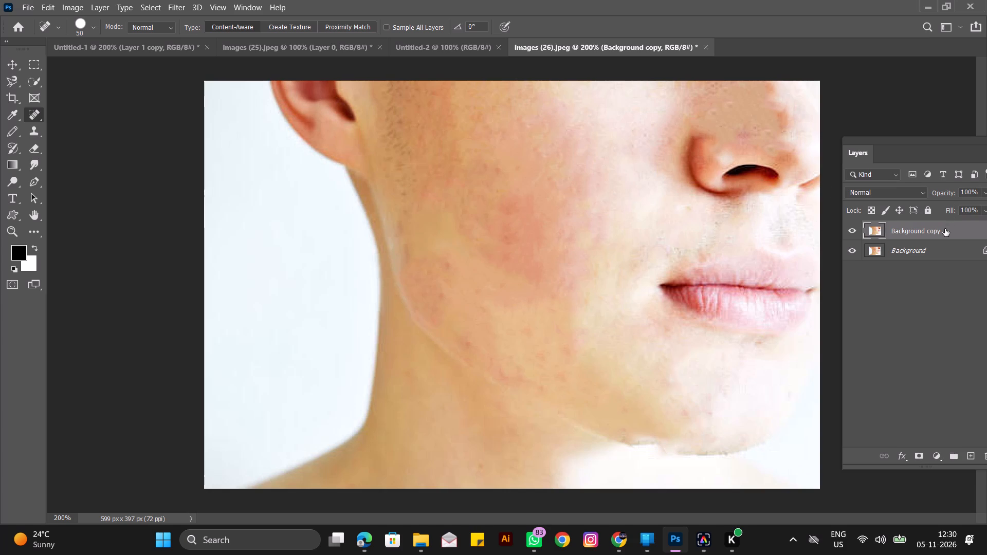
Duplicate the Background copy layer.
drag(945, 229, 967, 451)
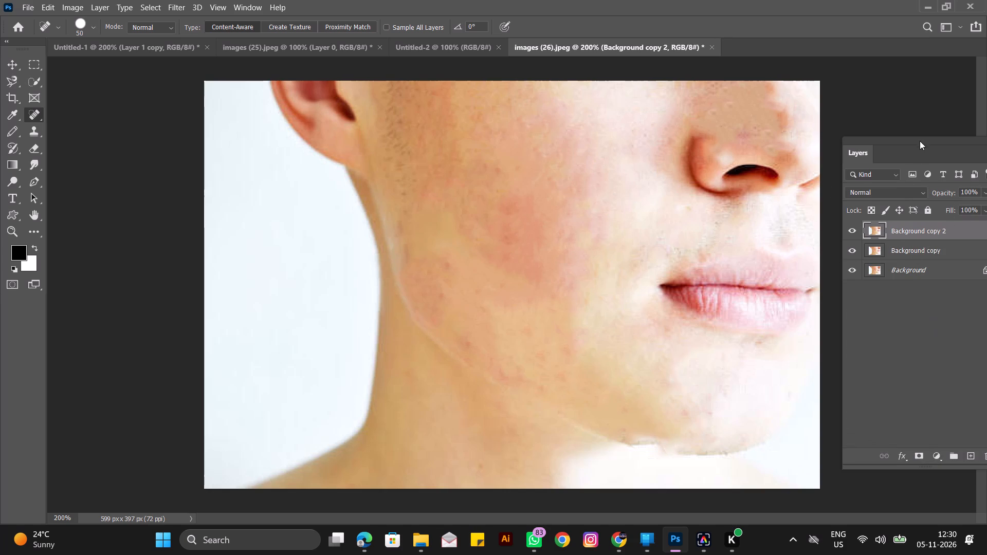
Bring the Layers panel fully into view and rename the new top layer to "skin retouching".
drag(920, 138, 867, 95)
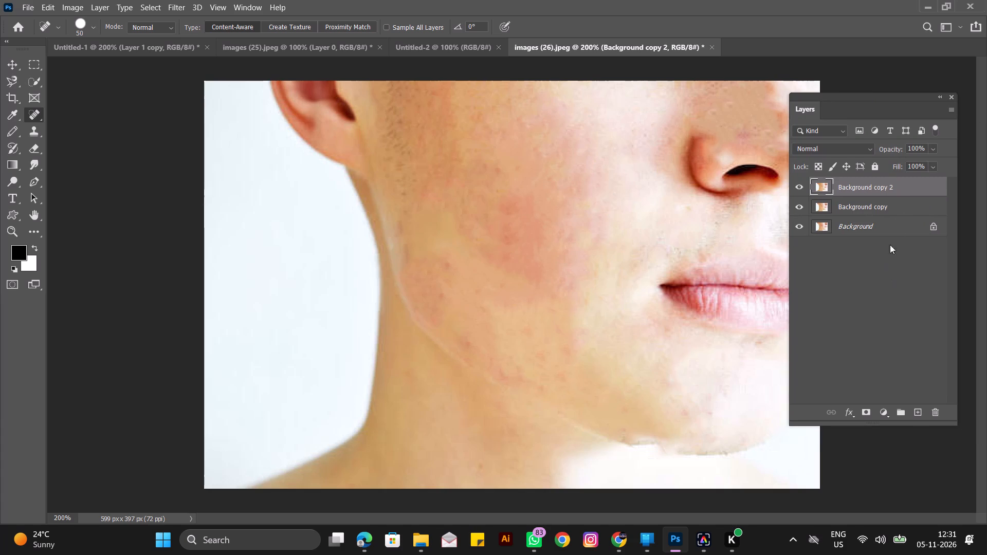
double_click(886, 182)
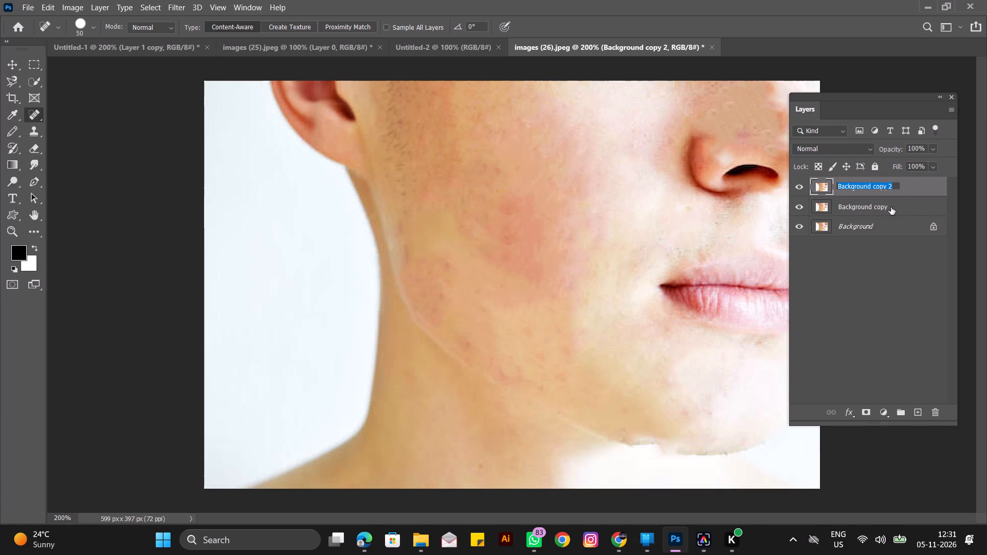
text(skin retoucj)
key(BackSpace)
text(hing)
key(Return)
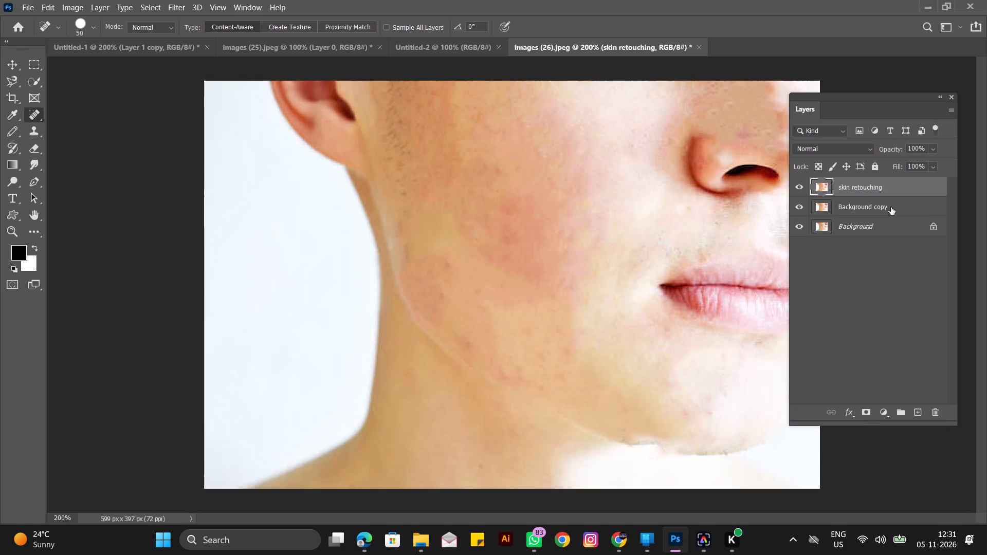
Convert the skin retouching layer to a smart object.
right_click(873, 190)
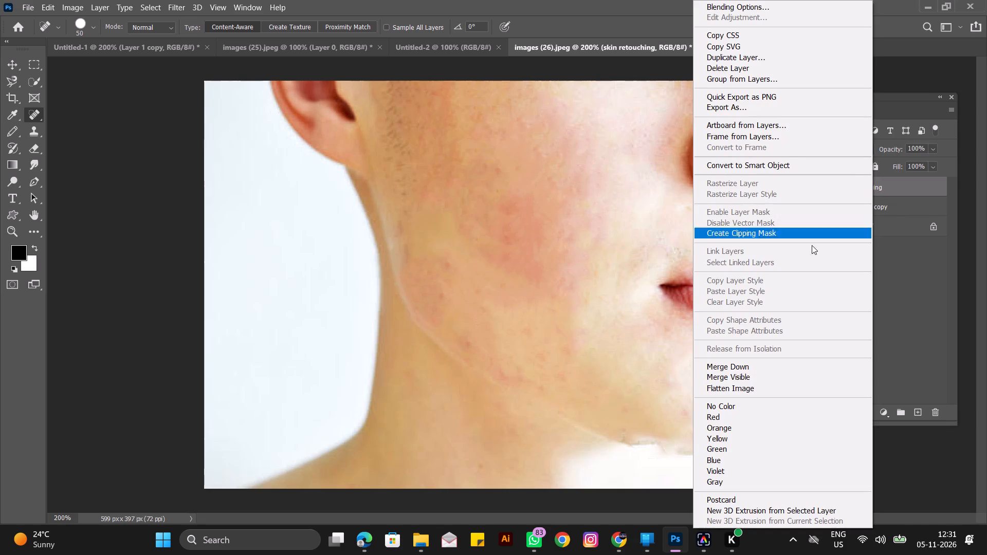
click(775, 163)
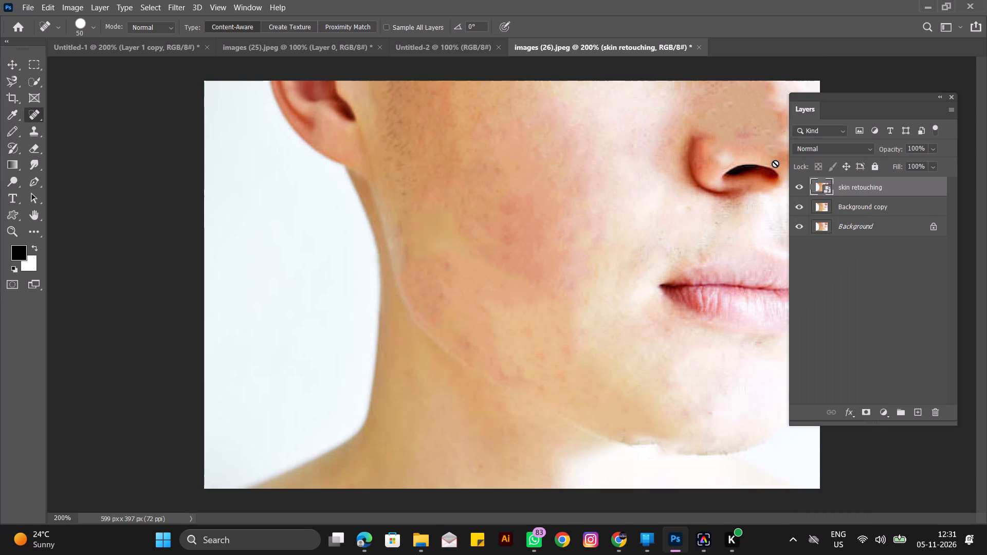
Set the skin retouching layer's blend mode to Vivid Light.
click(833, 149)
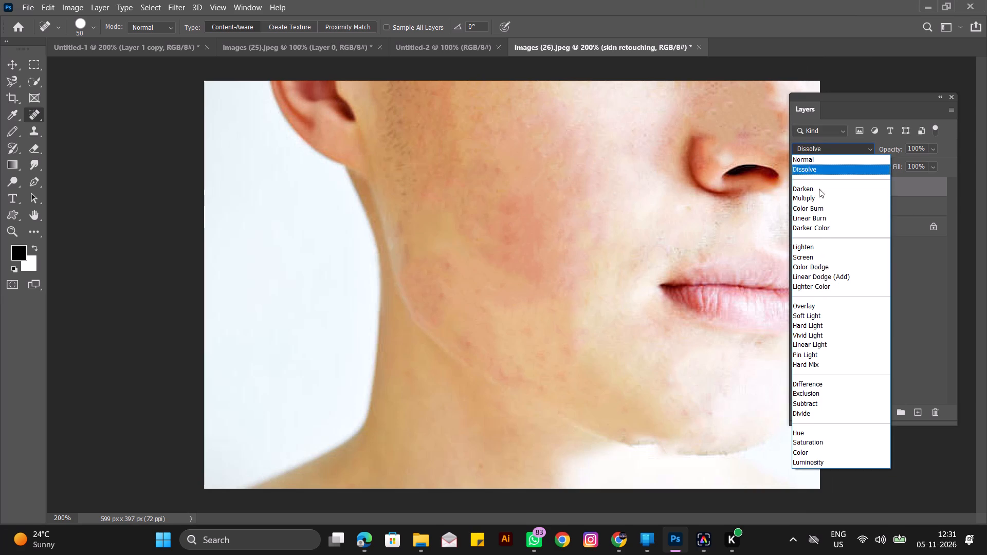
click(815, 335)
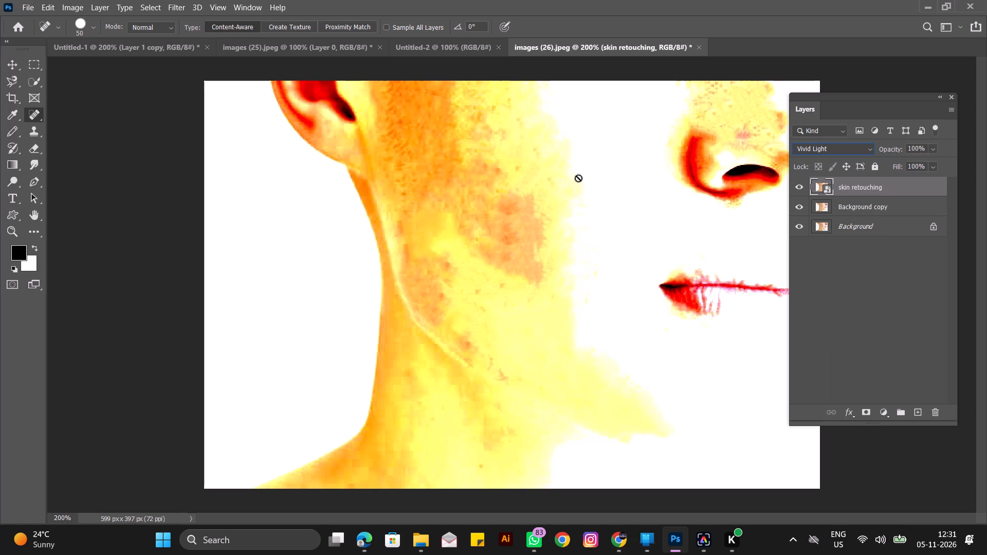
Apply an Invert adjustment to the skin retouching layer.
click(73, 2)
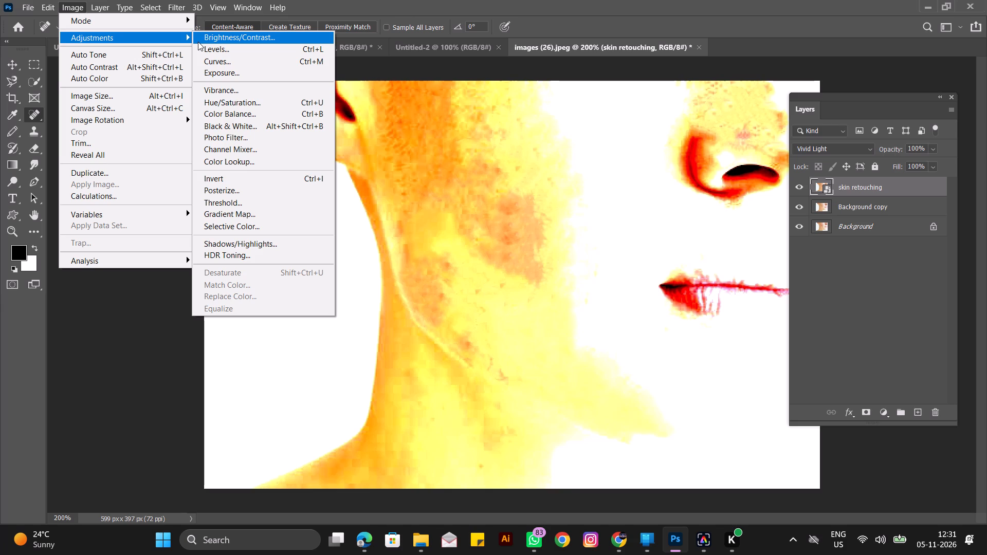
click(237, 178)
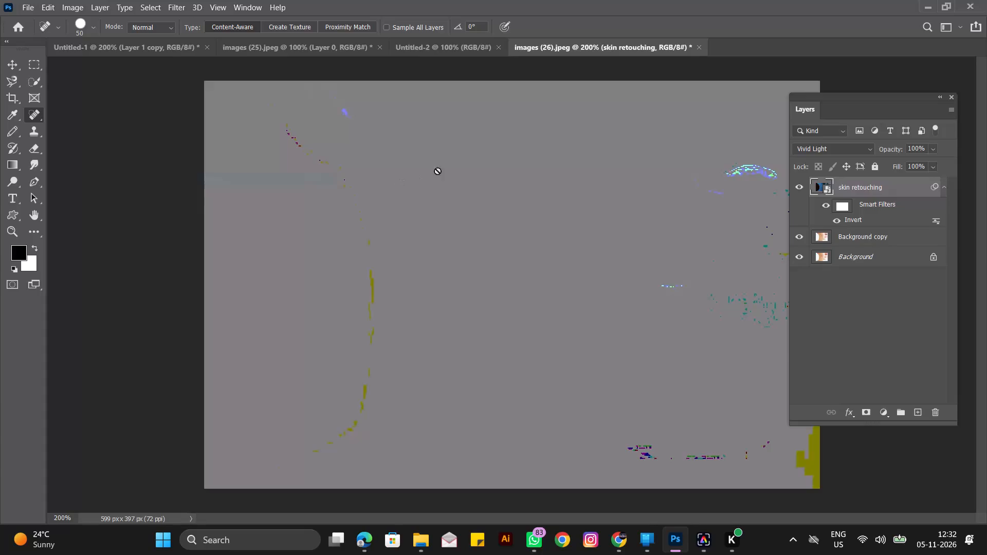
Apply a High Pass filter with a radius of 12.5 pixels to the skin retouching layer.
click(171, 5)
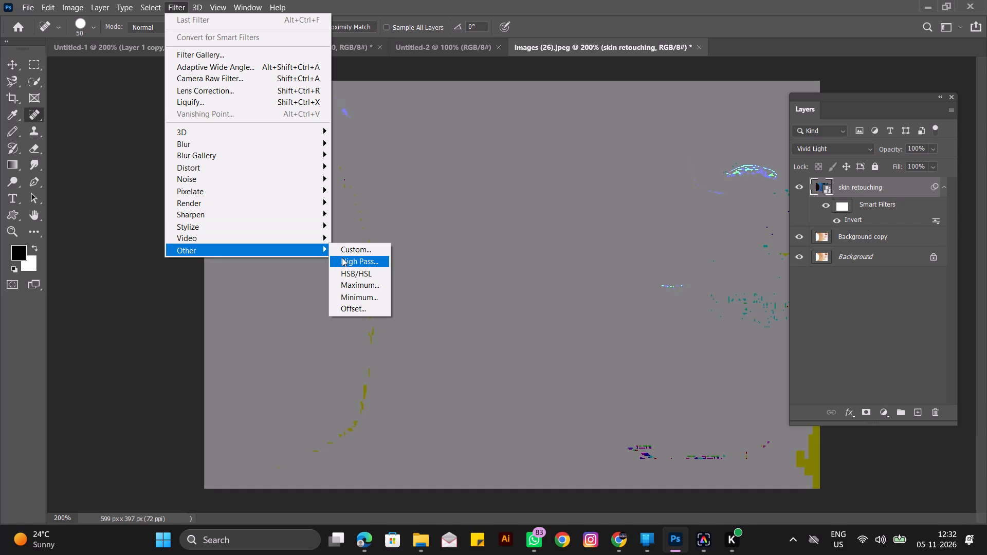
click(359, 264)
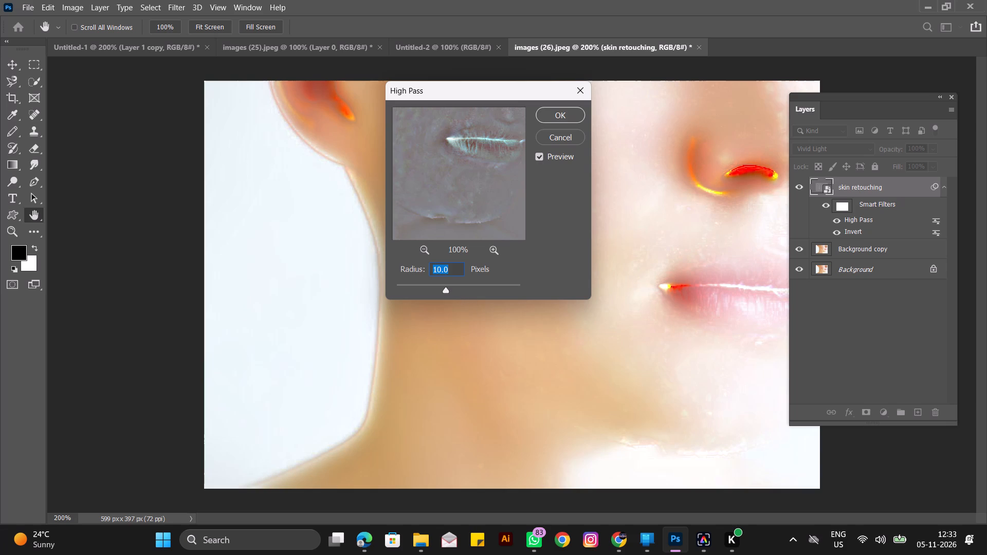
key(1)
key(2)
key(period)
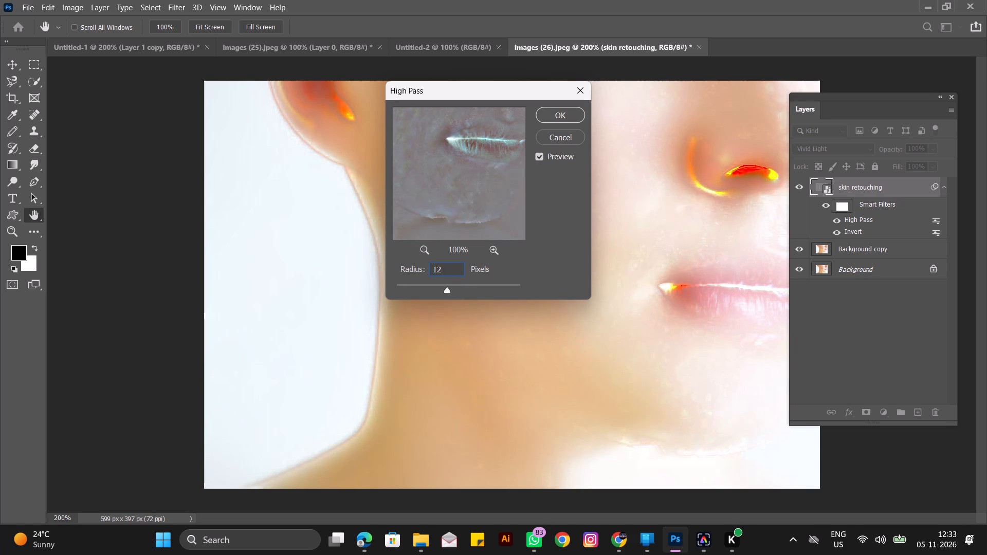
key(5)
click(566, 112)
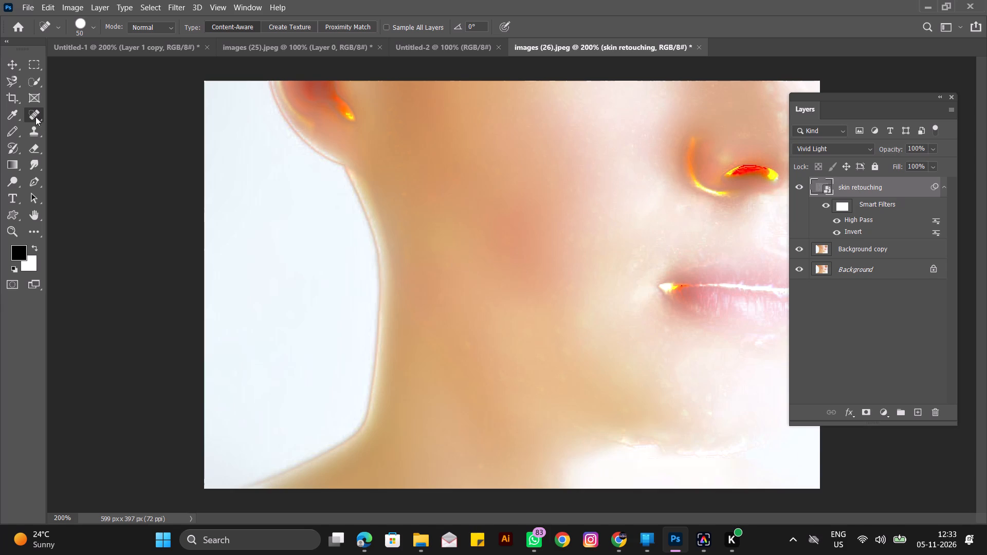
Apply a Gaussian Blur with a radius of 2.5 pixels to the skin retouching smart object.
click(17, 65)
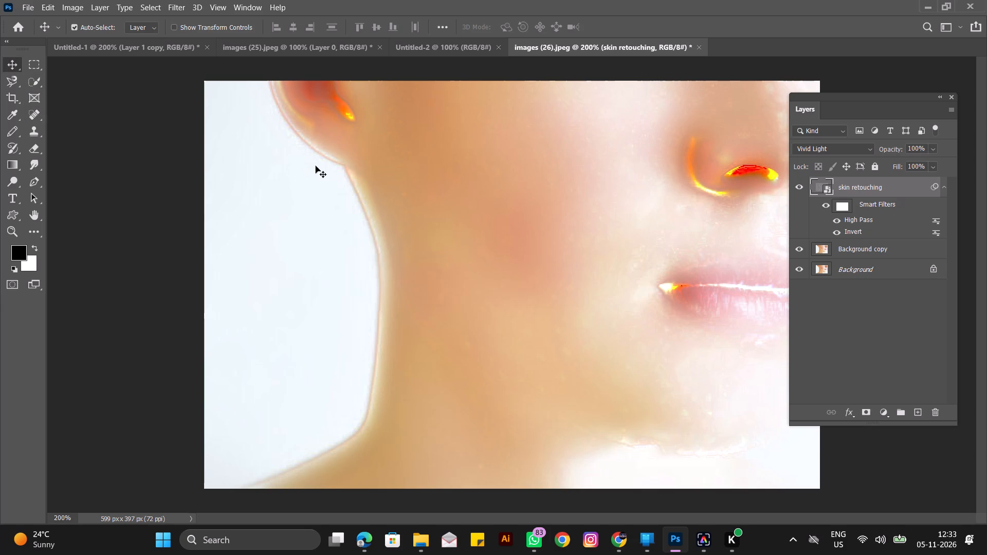
click(180, 1)
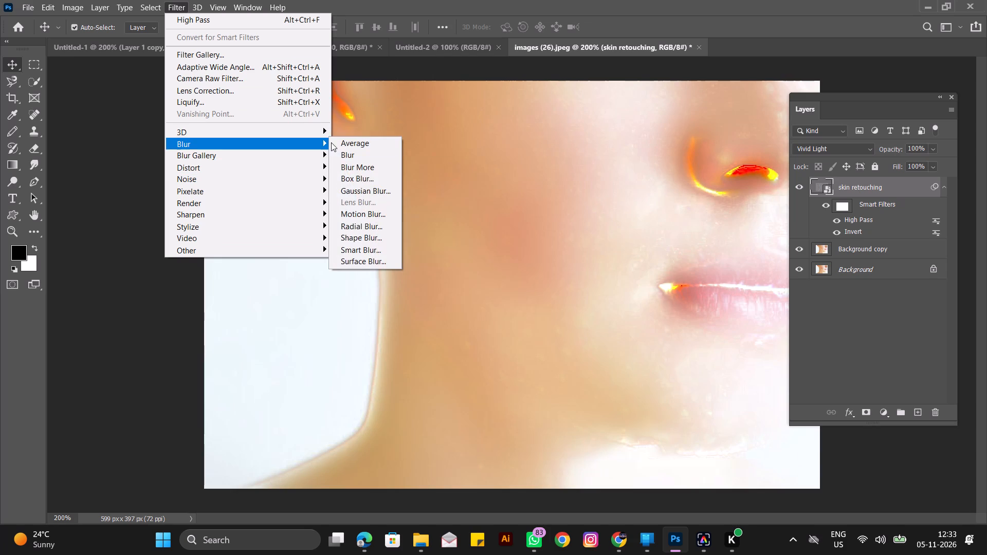
click(355, 190)
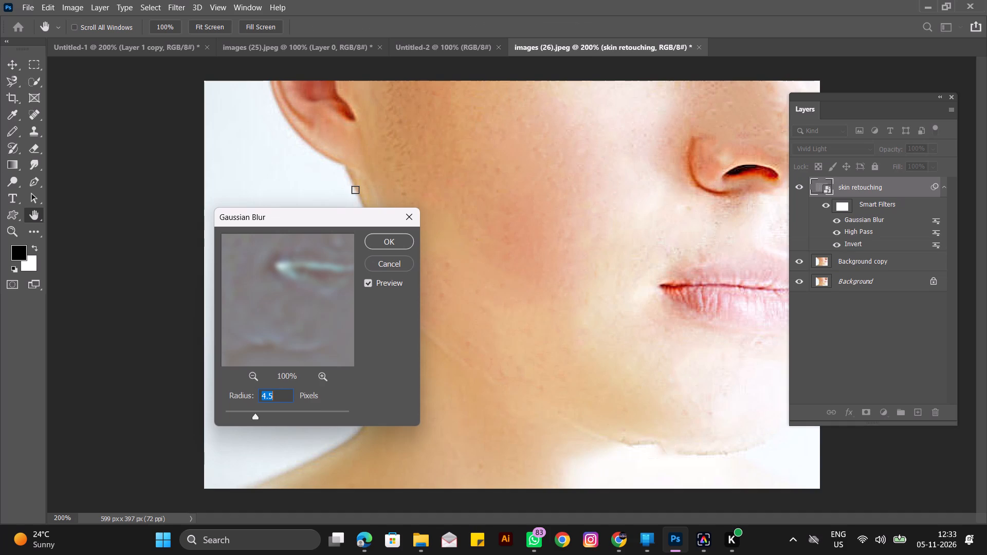
text(2.5)
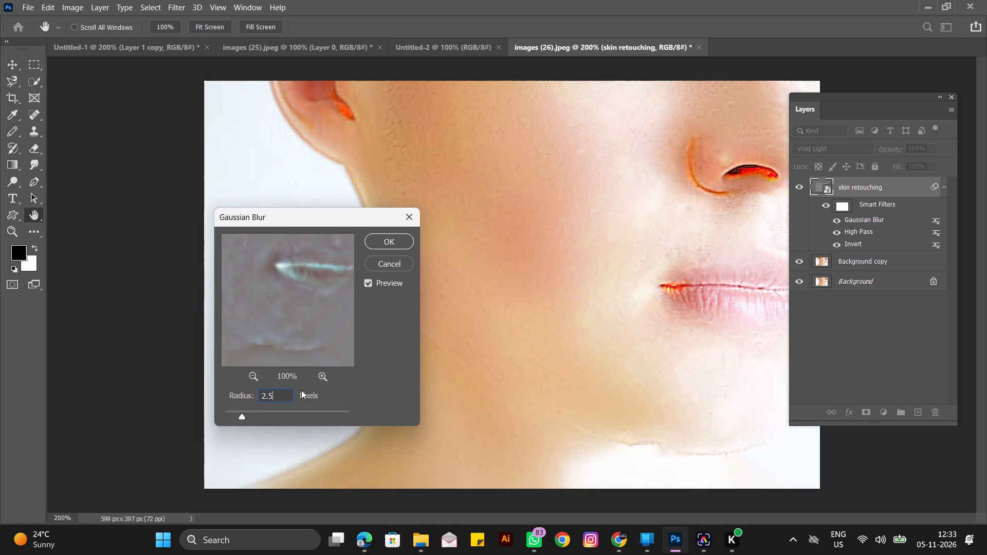
click(389, 240)
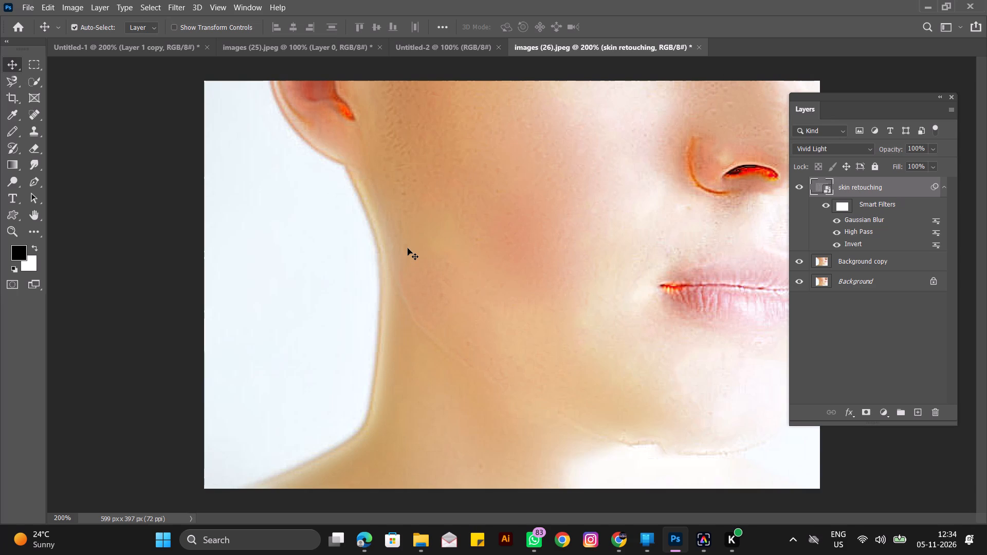
In the skin retouching layer's blending options, set the Blend If Underlying Layer black point to 102.
click(853, 409)
click(887, 288)
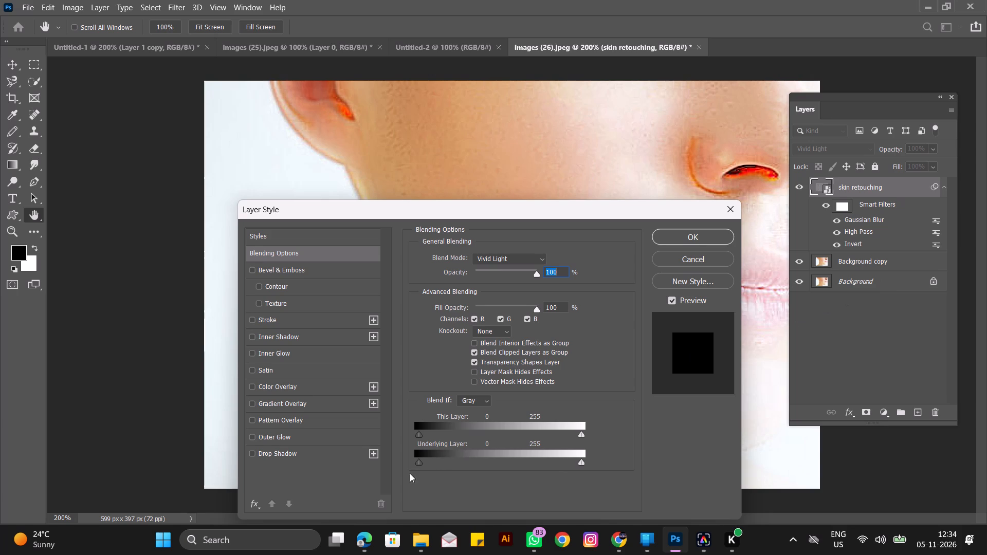
drag(417, 461, 452, 459)
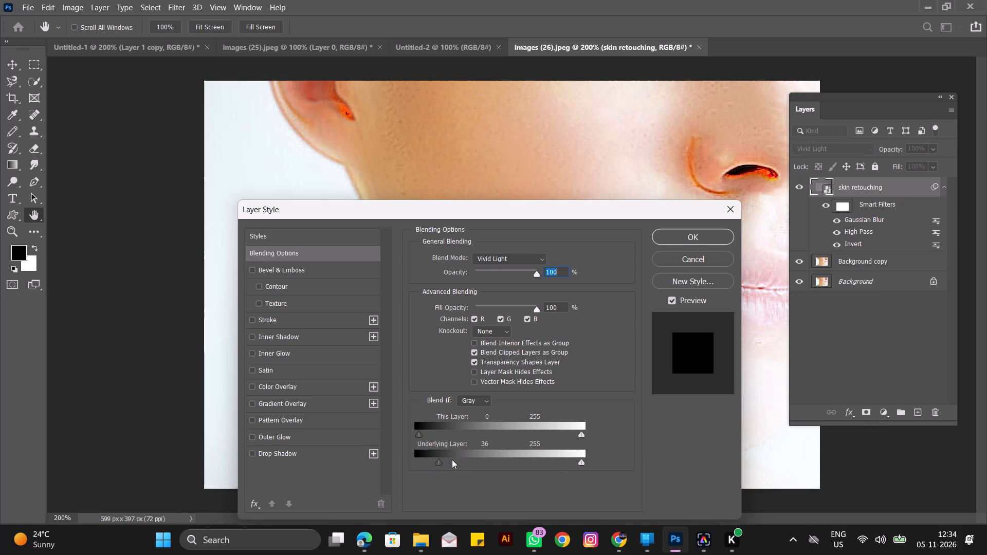
drag(452, 459, 474, 466)
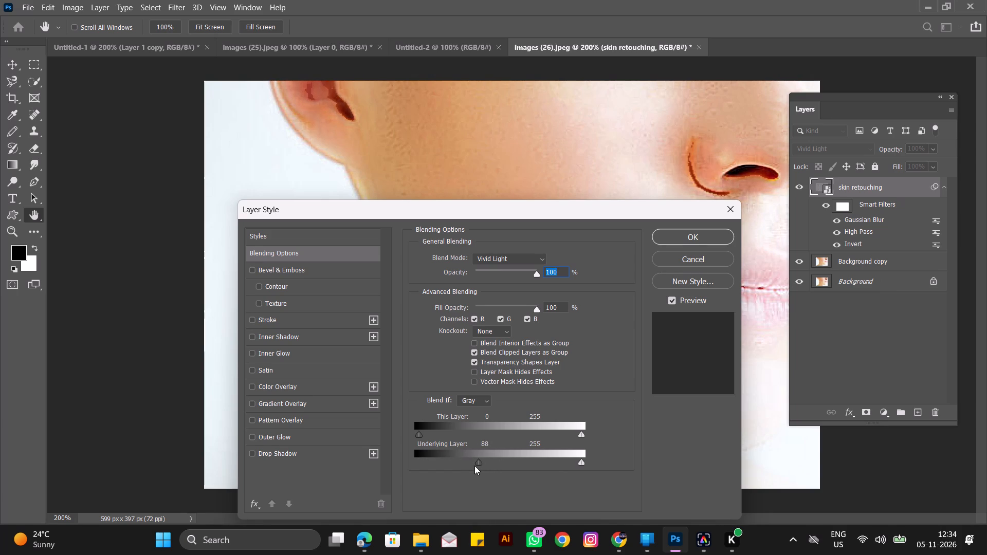
drag(474, 466, 477, 461)
drag(477, 461, 494, 458)
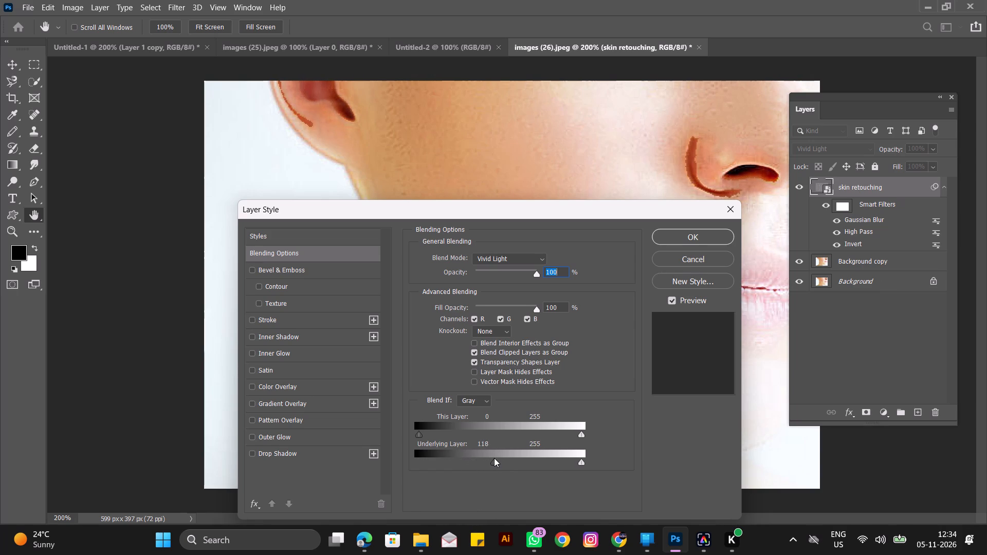
drag(494, 458, 495, 458)
drag(495, 458, 484, 456)
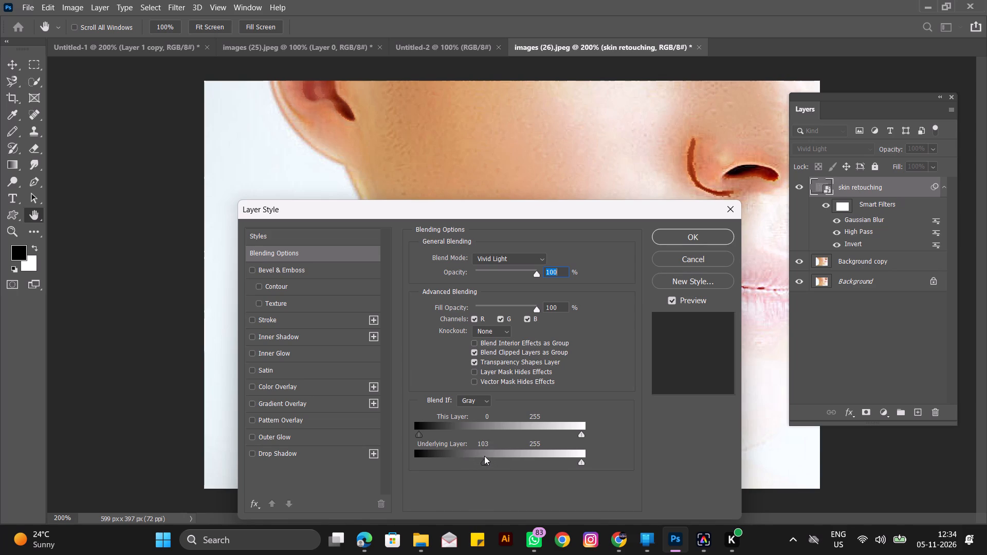
drag(484, 456, 482, 456)
drag(482, 456, 559, 449)
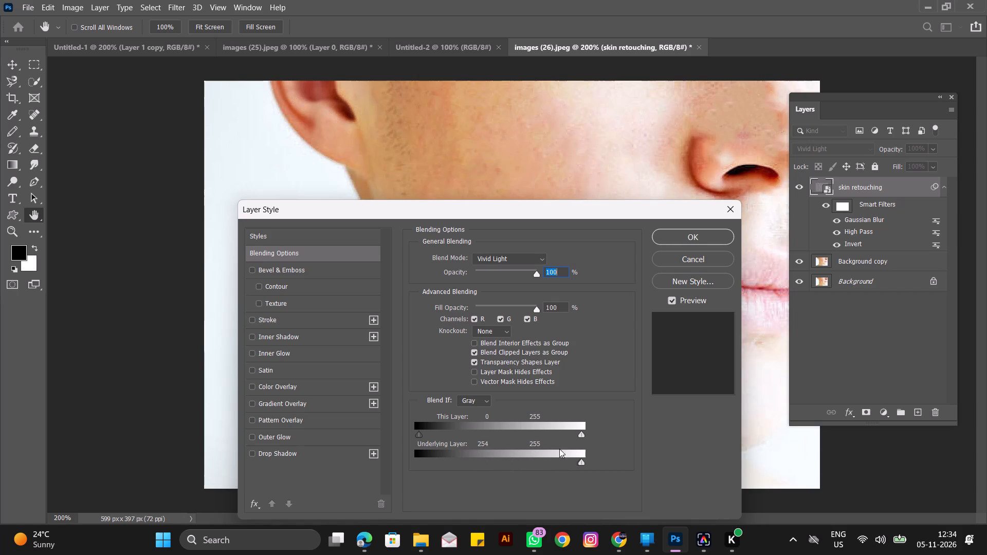
drag(559, 449, 493, 447)
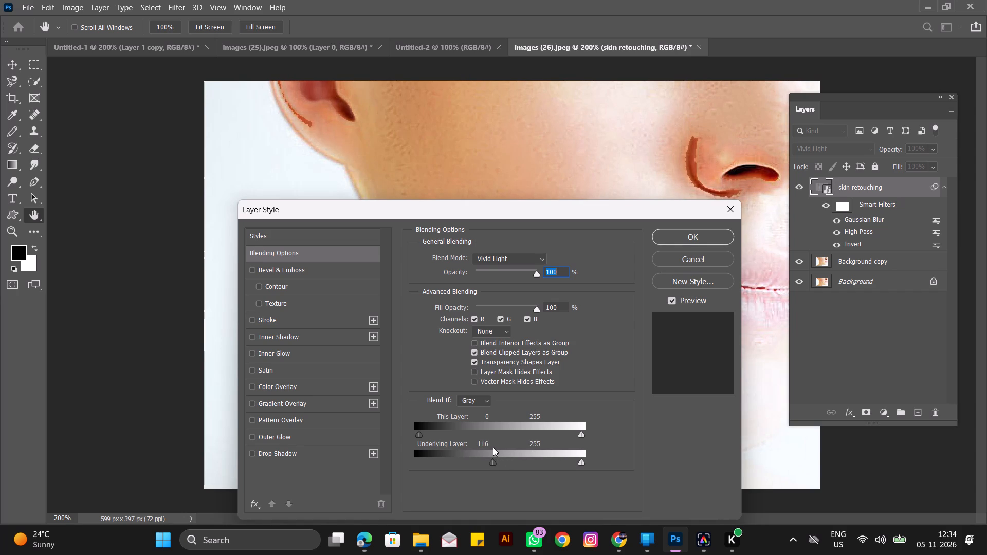
drag(493, 447, 483, 447)
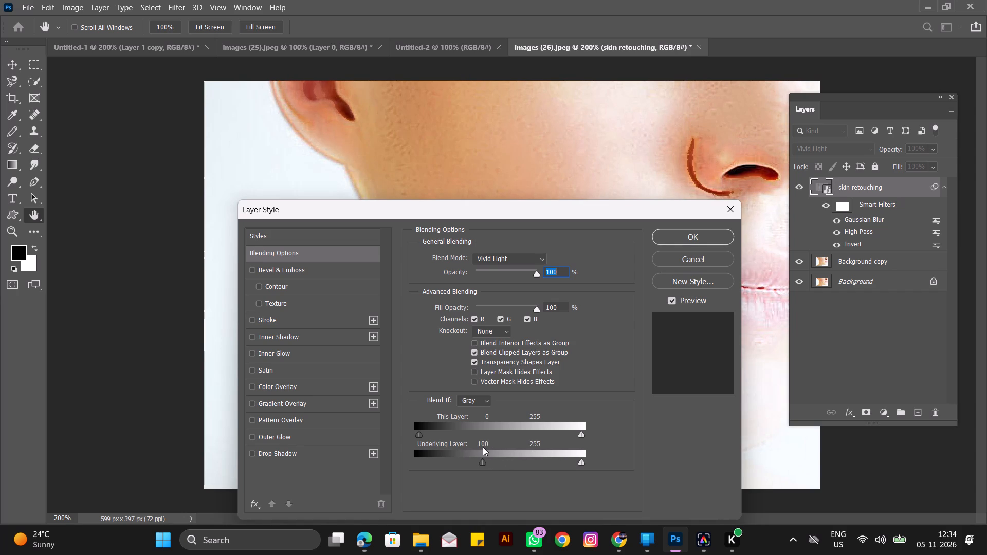
drag(483, 447, 484, 447)
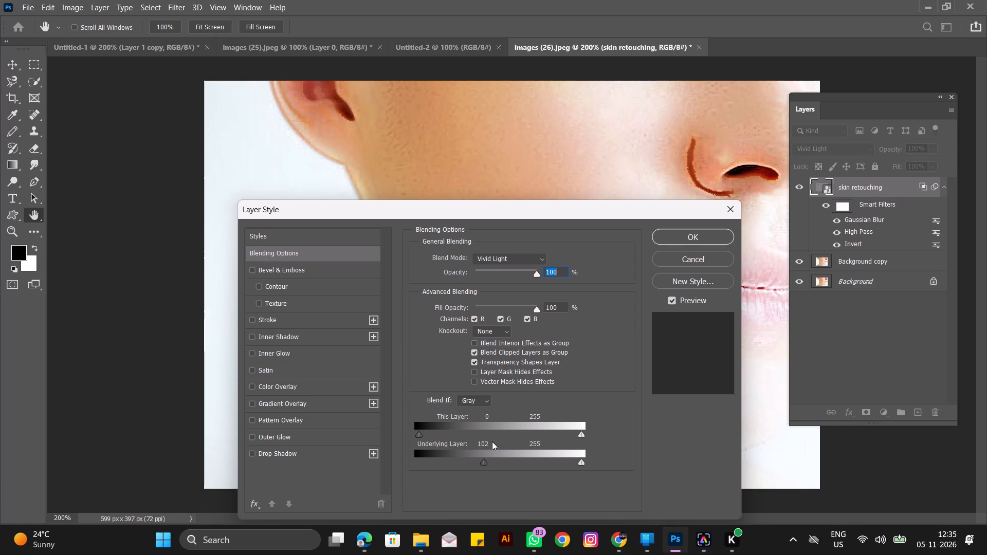
Set the Blend If Underlying Layer white point to 210 and apply the layer's blending options.
drag(579, 462, 545, 460)
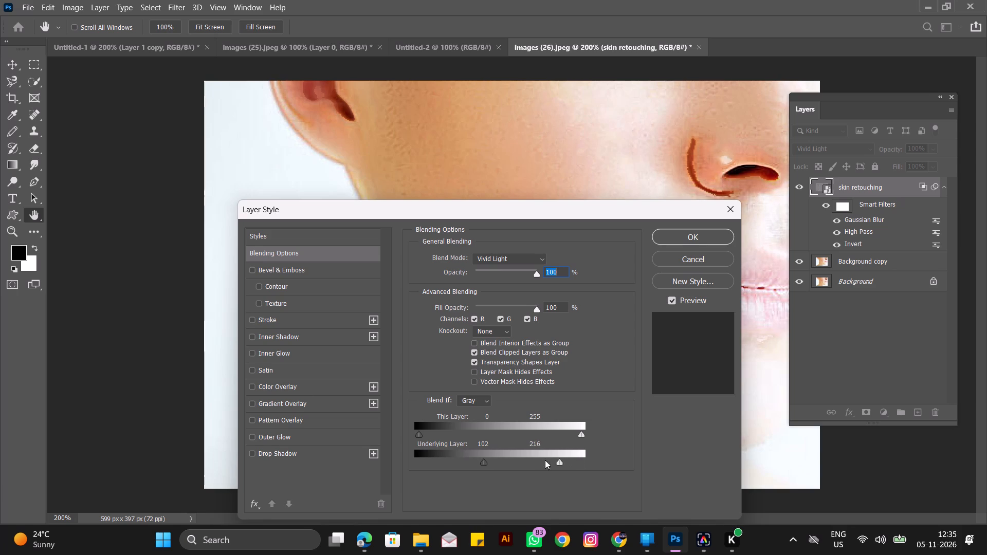
drag(545, 460, 558, 460)
drag(558, 460, 553, 460)
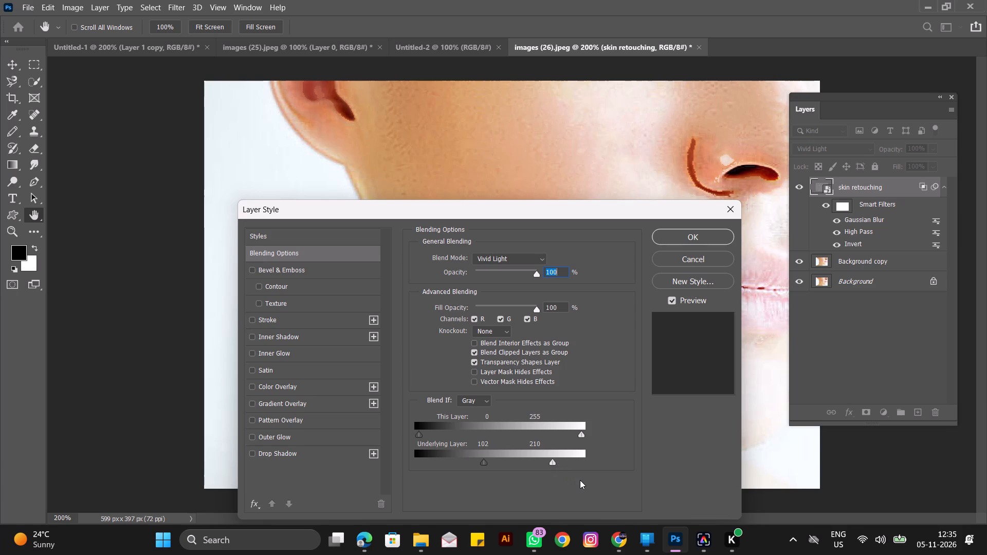
click(703, 238)
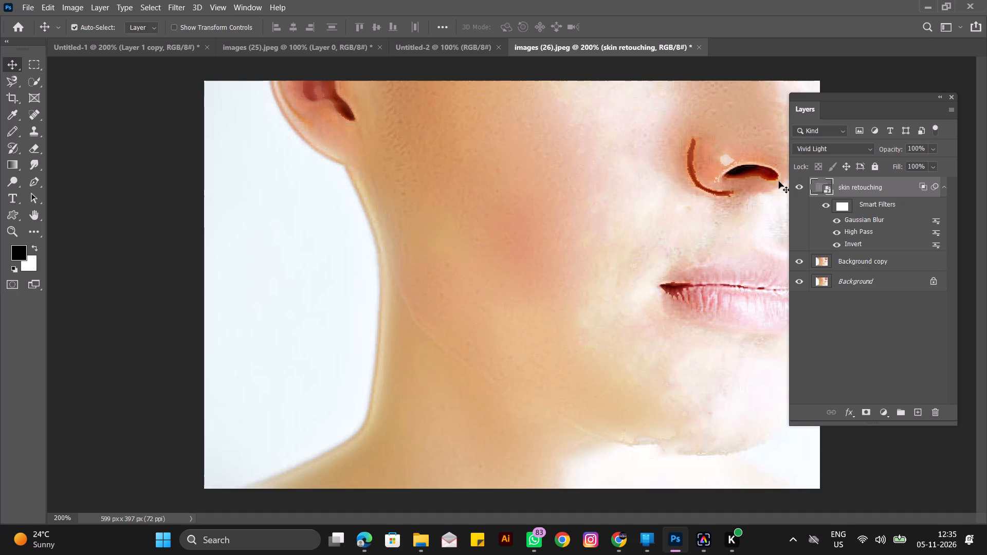
Add a layer mask to the skin retouching layer and fill it with black.
click(869, 412)
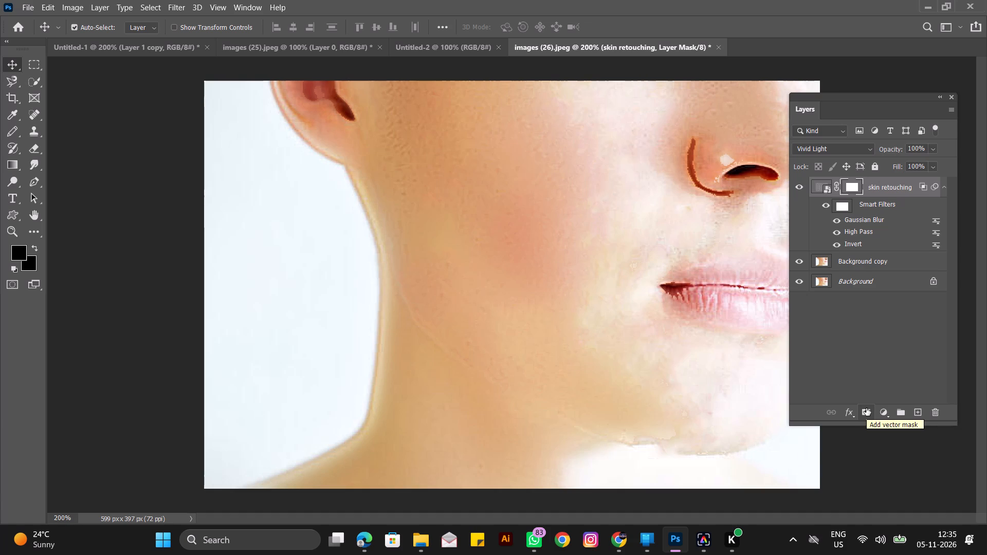
key(ctrl+Delete)
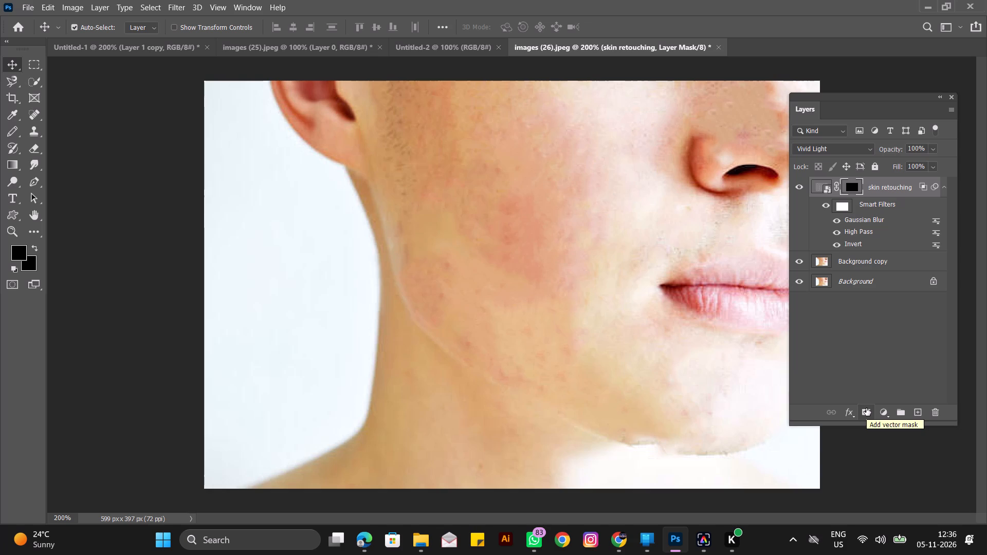
Set the colours to black foreground and white background, and ready the Brush tool with its flow at 18%.
key(d)
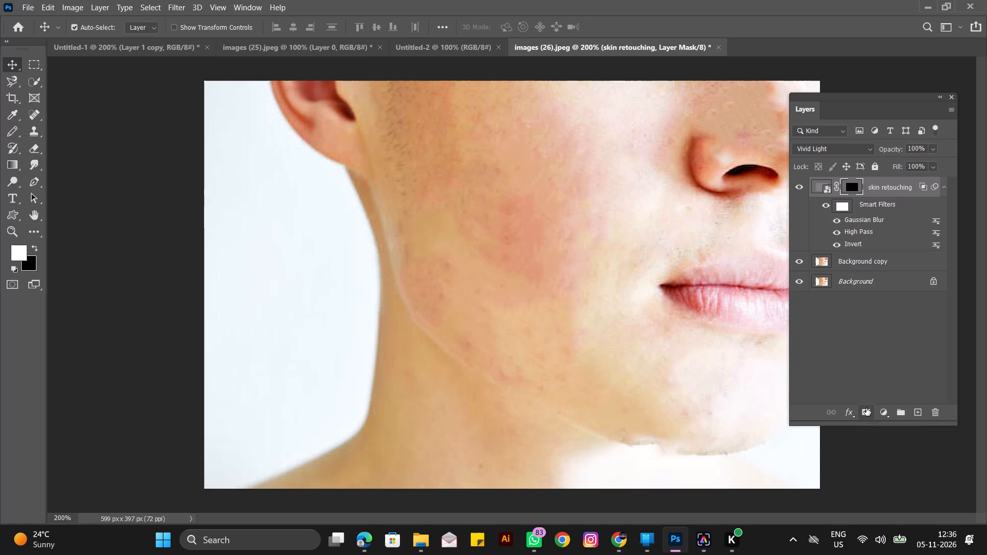
key(x)
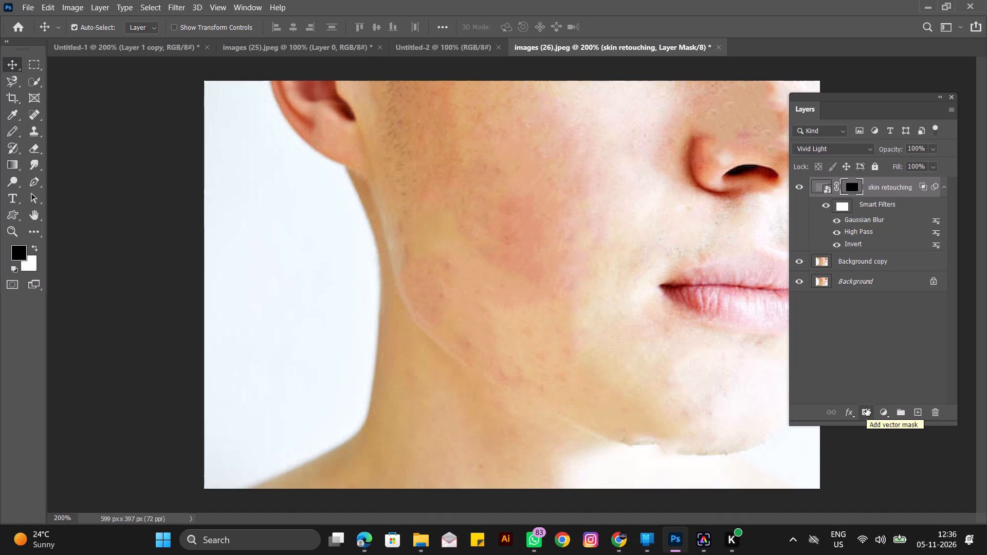
drag(14, 135, 54, 134)
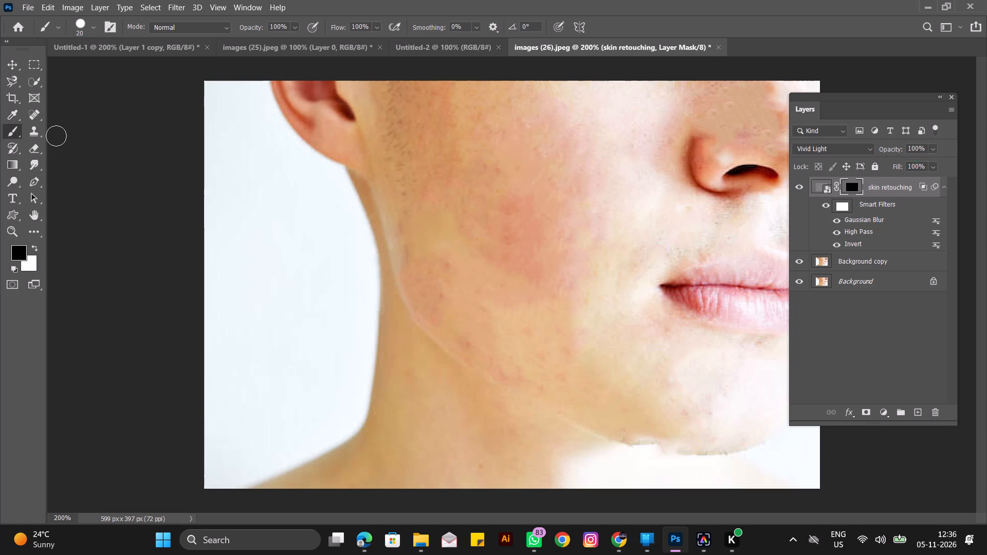
click(376, 27)
drag(369, 37, 346, 39)
drag(391, 42, 367, 43)
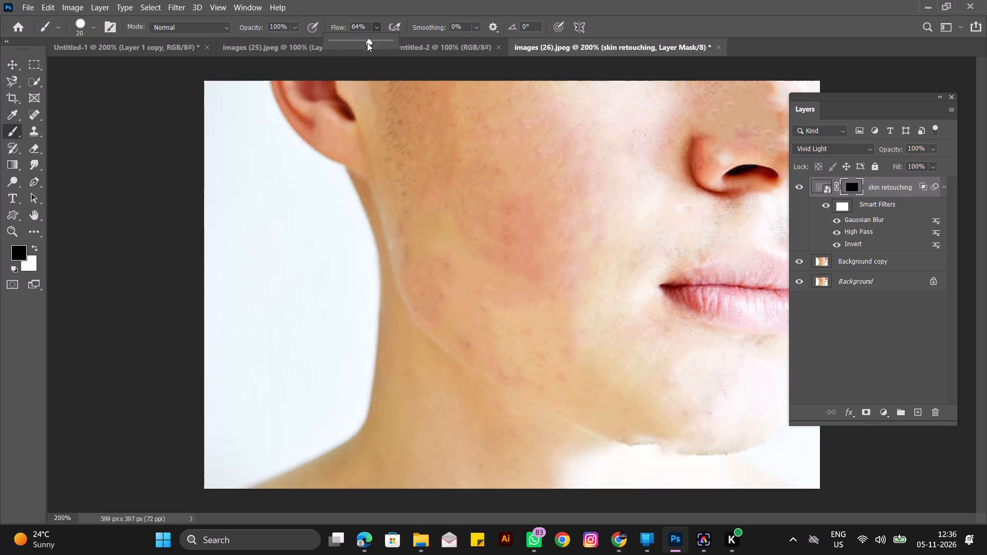
drag(367, 43, 343, 43)
drag(343, 43, 342, 43)
Set the brush flow to 21%.
drag(342, 43, 343, 43)
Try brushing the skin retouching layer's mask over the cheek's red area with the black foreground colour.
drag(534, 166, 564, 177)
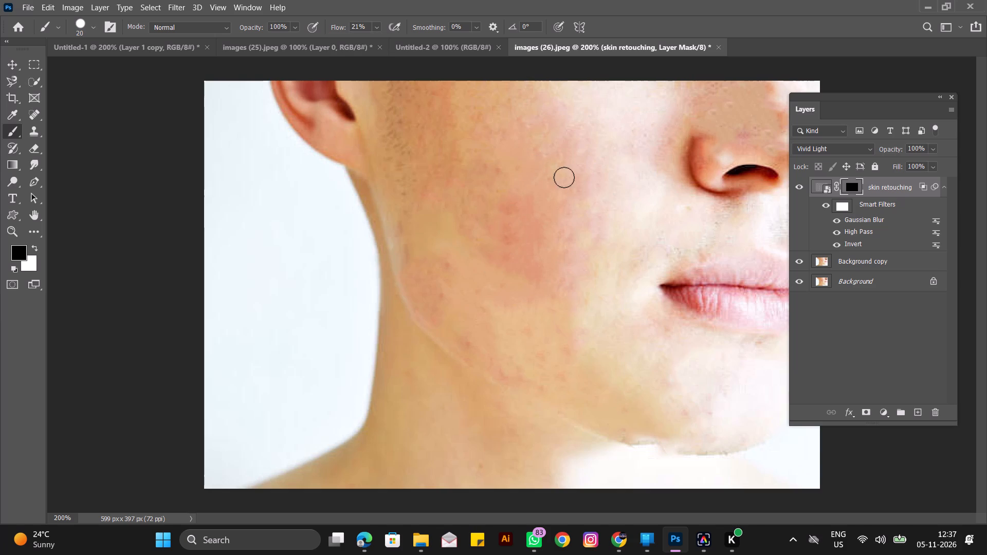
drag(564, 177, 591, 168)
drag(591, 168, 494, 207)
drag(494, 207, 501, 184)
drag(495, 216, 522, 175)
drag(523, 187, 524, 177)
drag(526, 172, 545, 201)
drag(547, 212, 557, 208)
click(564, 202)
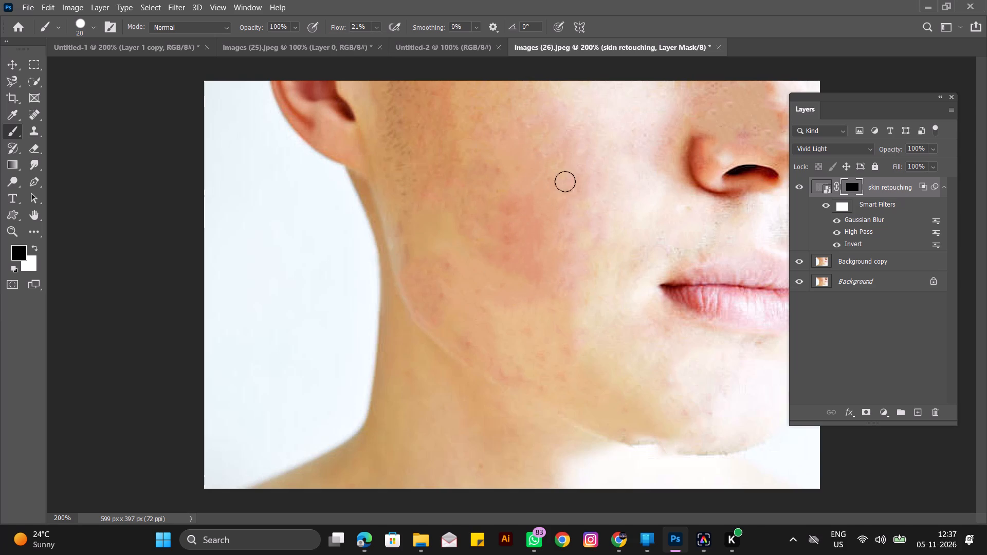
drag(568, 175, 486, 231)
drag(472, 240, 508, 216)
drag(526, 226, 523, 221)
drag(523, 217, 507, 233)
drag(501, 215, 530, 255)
Swap the foreground colour to white and brush the mask over the red patch in the middle of the cheek.
key(x)
drag(503, 207, 516, 230)
drag(517, 221, 545, 250)
drag(562, 218, 580, 244)
drag(589, 220, 603, 242)
drag(605, 243, 598, 239)
drag(556, 202, 540, 224)
drag(511, 199, 508, 228)
drag(502, 219, 490, 217)
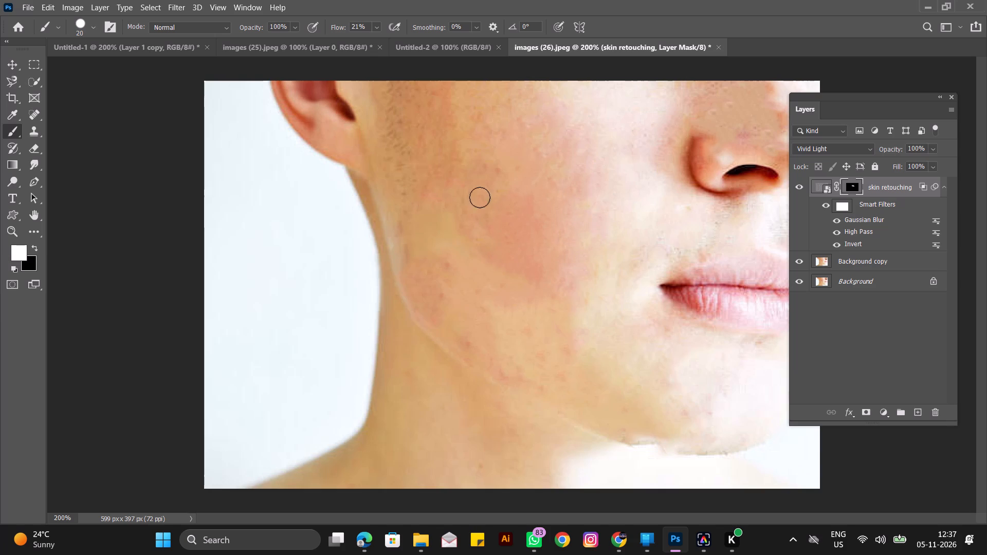
Brush white on the mask over the upper cheek and around the outer edge of the red patch.
drag(481, 210, 490, 233)
drag(487, 215, 503, 209)
drag(552, 184, 555, 209)
drag(538, 146, 525, 174)
drag(504, 160, 507, 180)
drag(531, 156, 530, 182)
drag(521, 150, 511, 174)
drag(524, 169, 526, 179)
drag(542, 159, 542, 183)
drag(556, 165, 558, 176)
drag(573, 146, 565, 161)
drag(559, 152, 552, 178)
drag(544, 163, 512, 199)
drag(492, 177, 479, 203)
click(467, 206)
drag(467, 198, 483, 246)
Brush white on the mask over the lower part of the red cheek patch and towards the jaw.
drag(483, 246, 484, 234)
drag(495, 231, 508, 233)
drag(509, 247, 501, 248)
drag(513, 244, 532, 268)
drag(484, 270, 440, 284)
drag(435, 275, 443, 263)
drag(454, 279, 462, 279)
drag(483, 288, 482, 283)
drag(525, 264, 532, 260)
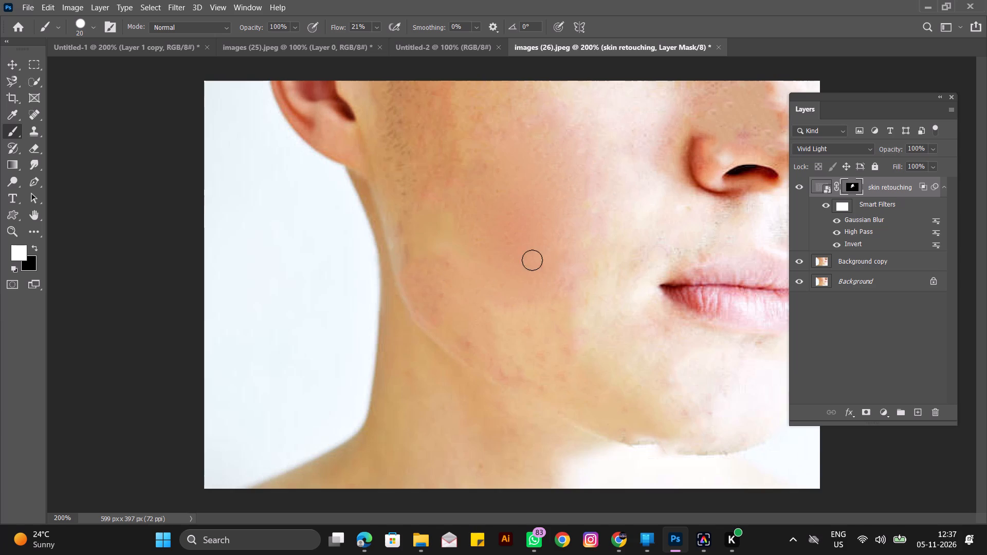
Go over the upper and central cheek again with white on the mask to even out the smoothing.
drag(532, 260, 534, 254)
drag(531, 275, 560, 205)
drag(572, 190, 555, 208)
drag(555, 166, 520, 179)
drag(544, 137, 543, 146)
drag(577, 110, 532, 185)
drag(590, 129, 485, 196)
drag(595, 134, 483, 180)
drag(483, 180, 477, 191)
drag(524, 181, 468, 202)
drag(506, 184, 524, 210)
drag(557, 188, 542, 246)
Enlarge the brush to 30 px and paint white on the mask across the lower cheek down to the chin.
key(bracketright)
key(bracketright)
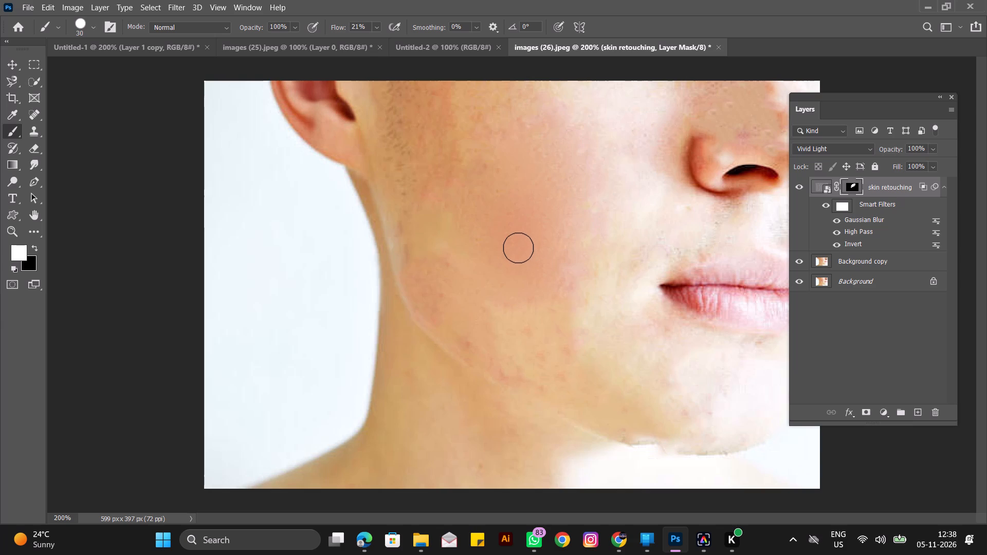
drag(481, 261, 494, 282)
drag(492, 283, 645, 415)
drag(645, 415, 576, 284)
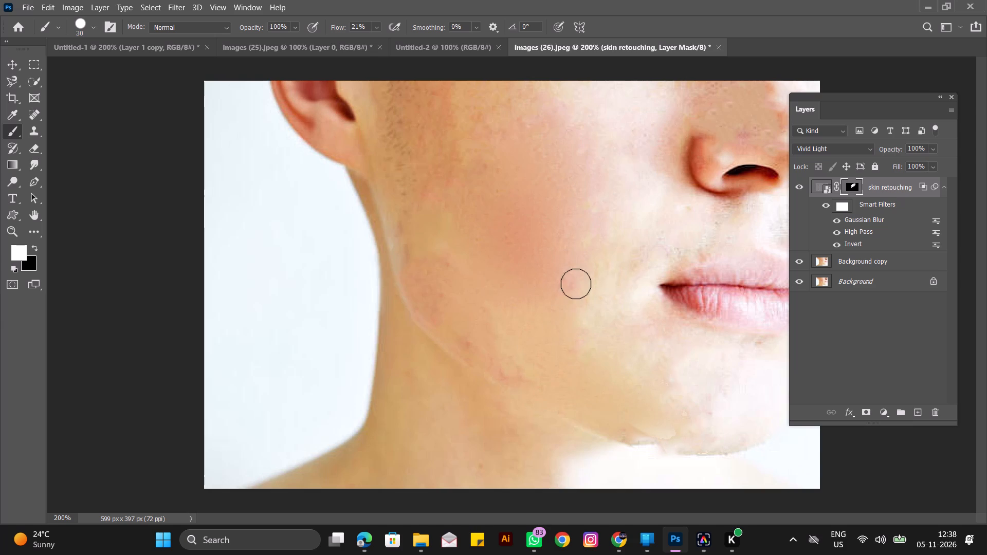
Brush white on the mask over the outer cheek towards the ear and up to the upper cheek.
drag(576, 284, 547, 209)
drag(545, 199, 542, 210)
drag(536, 193, 468, 227)
drag(466, 208, 468, 198)
drag(464, 173, 453, 202)
drag(444, 148, 433, 180)
drag(434, 155, 440, 189)
drag(436, 176, 485, 126)
drag(480, 131, 500, 133)
drag(502, 131, 493, 178)
drag(483, 197, 458, 227)
drag(440, 237, 446, 260)
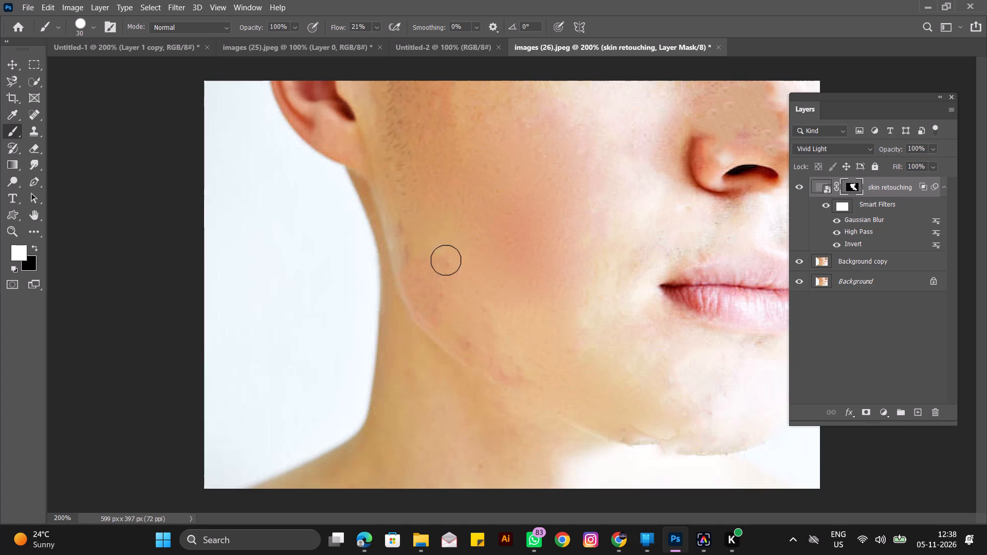
Brush white on the mask along the jawline from below the ear towards the chin to smooth the blemishes.
drag(446, 260, 460, 232)
drag(456, 250, 438, 236)
drag(432, 240, 427, 244)
drag(426, 233, 413, 239)
drag(411, 231, 410, 247)
drag(407, 245, 411, 266)
drag(423, 278, 443, 295)
click(467, 310)
click(481, 312)
click(467, 307)
drag(485, 330, 491, 325)
drag(509, 354, 482, 339)
click(492, 353)
drag(499, 359, 487, 352)
drag(488, 353, 505, 354)
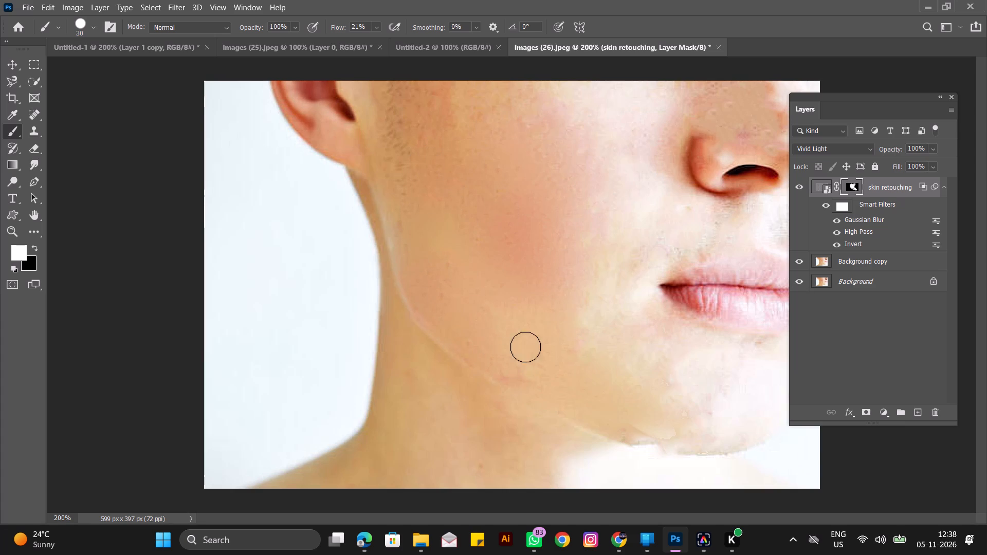
Brush more white on the mask over the middle and upper cheek to smooth the remaining redness.
click(514, 252)
drag(506, 196, 529, 215)
drag(539, 186, 553, 212)
drag(581, 178, 540, 227)
drag(605, 165, 563, 218)
drag(598, 143, 486, 205)
drag(453, 230, 538, 198)
drag(469, 237, 545, 289)
At 300% zoom, brush white on the mask over the skin between the nose and the upper lip.
key(ctrl+plus)
key(space)
key(space)
key(space)
key(space)
key(space)
key(space)
key(space)
key(space)
key(space)
key(space)
key(space)
key(space)
key(space)
key(space)
key(space)
key(space)
key(space)
key(space)
key(space)
key(space)
drag(681, 264, 358, 265)
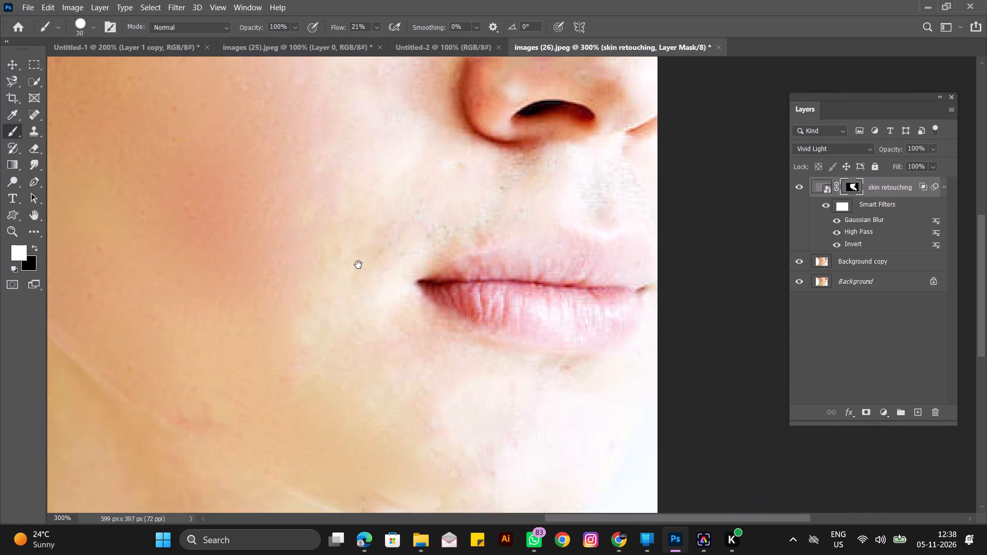
drag(358, 265, 363, 273)
key(space)
key(space)
key(space)
key(space)
key(space)
key(space)
key(space)
key(space)
key(space)
drag(471, 226, 479, 362)
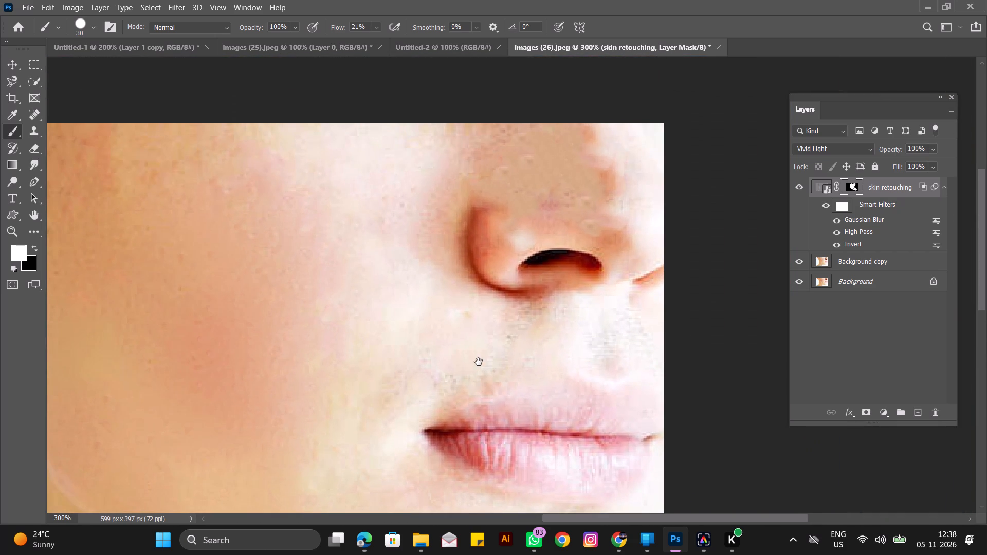
drag(479, 362, 480, 361)
drag(536, 312, 541, 325)
drag(543, 319, 549, 325)
drag(535, 315, 575, 326)
drag(547, 317, 589, 327)
drag(555, 329, 556, 335)
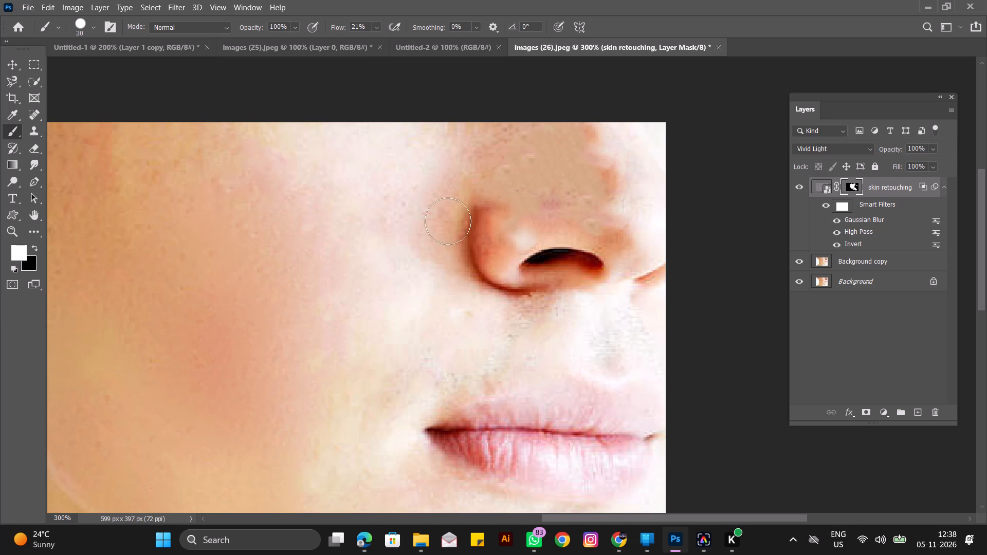
Brush white on the mask over the side of the nose and the crease beside the nostril.
drag(483, 193, 523, 196)
drag(489, 196, 565, 162)
drag(539, 174, 570, 157)
drag(485, 180, 517, 151)
drag(493, 168, 471, 179)
drag(479, 168, 454, 203)
drag(455, 202, 454, 215)
drag(459, 204, 452, 255)
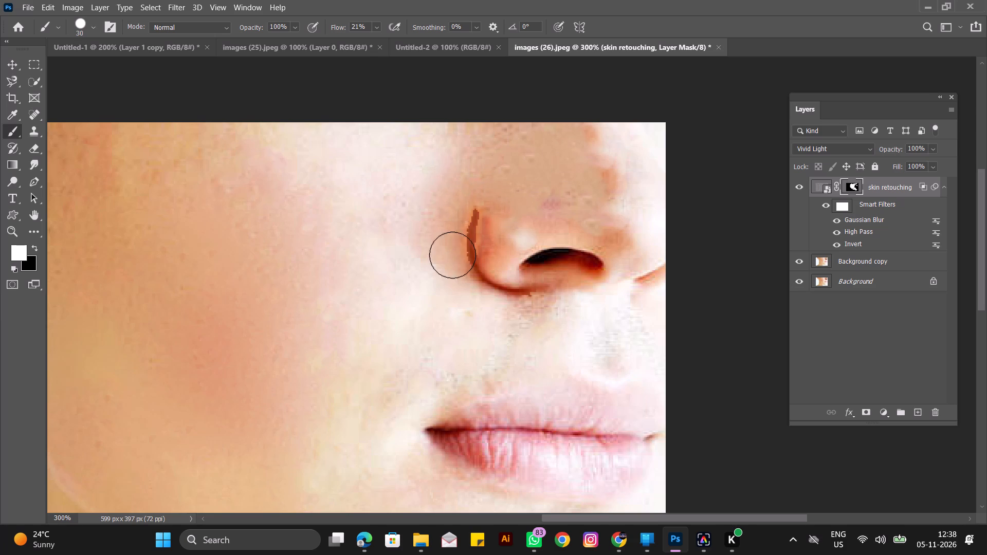
Continue brushing white on the mask around the wing of the nose and above the nostril.
drag(452, 255, 442, 218)
drag(438, 215, 439, 225)
drag(443, 219, 453, 237)
drag(468, 226, 475, 238)
drag(479, 218, 482, 227)
drag(502, 199, 508, 212)
drag(516, 198, 534, 205)
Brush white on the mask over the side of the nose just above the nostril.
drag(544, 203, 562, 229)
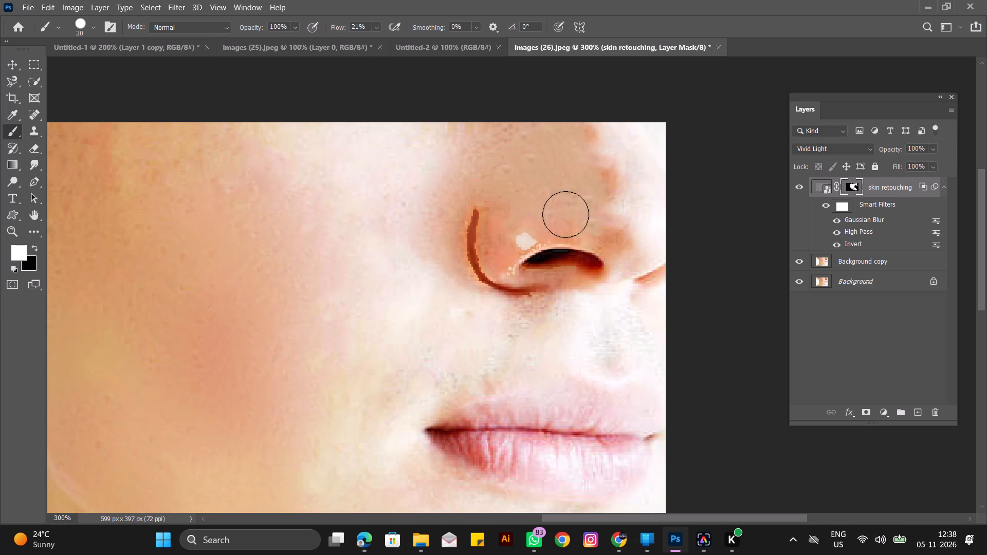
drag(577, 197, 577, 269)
Undo the recent white mask strokes around the wing of the nose, its crease and the nostril.
key(ctrl+z)
key(ctrl+z)
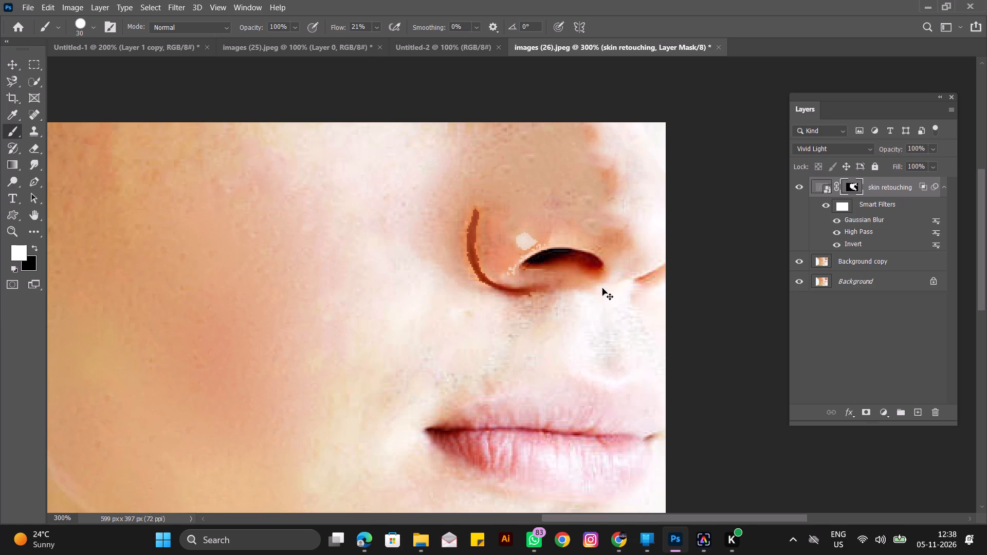
key(ctrl+z)
key(ctrl+z)
key(ctrl+z)
key(ctrl+z)
key(ctrl+z)
key(ctrl+z)
key(ctrl+z)
key(ctrl+z)
key(ctrl+z)
key(ctrl+z)
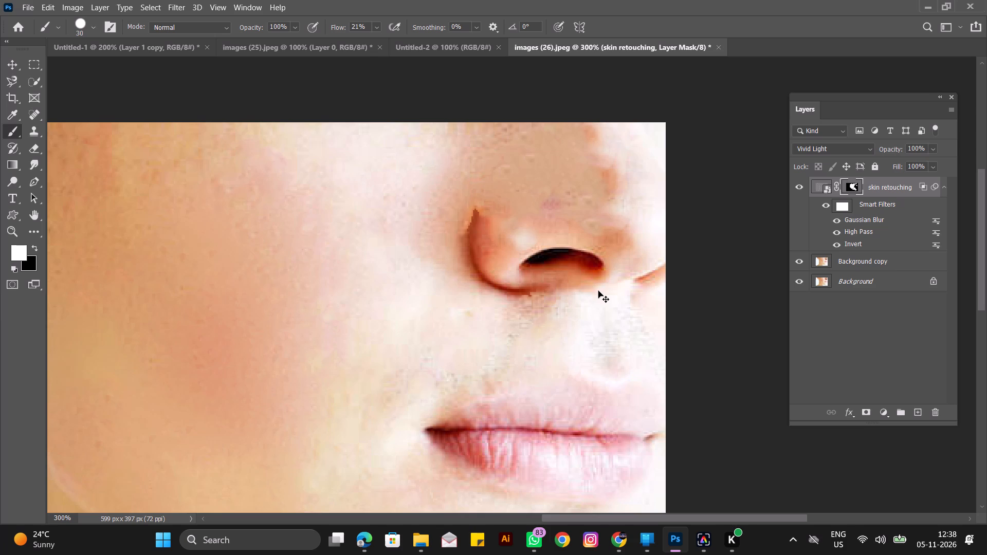
key(ctrl+z)
key(ctrl+z)
key(ctrl+z)
key(ctrl+z)
key(ctrl+z)
key(ctrl+z)
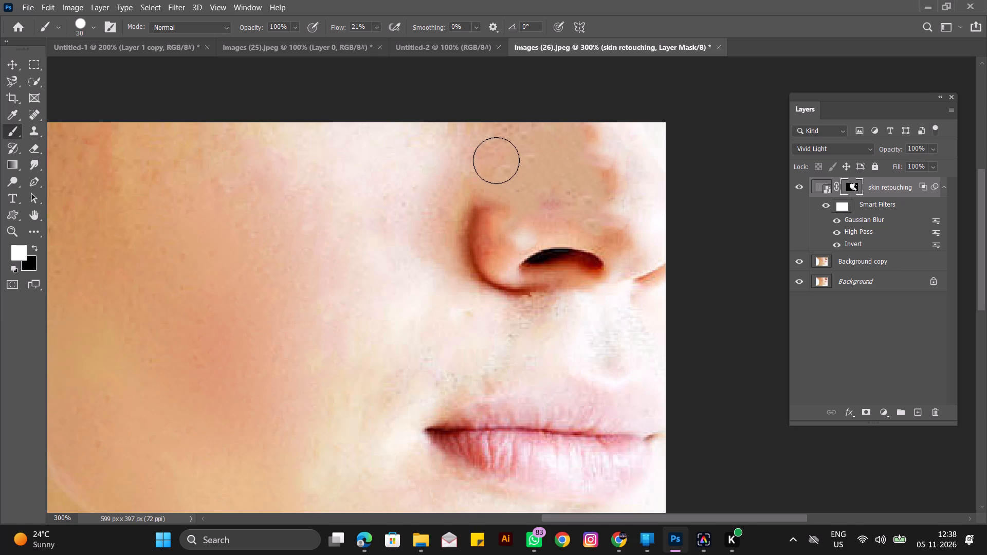
Brush white on the mask across the upper side and bridge of the nose, along the photo's top edge.
drag(496, 160, 563, 166)
drag(504, 153, 613, 134)
drag(521, 160, 623, 122)
drag(505, 146, 610, 125)
drag(515, 158, 594, 124)
drag(531, 141, 643, 133)
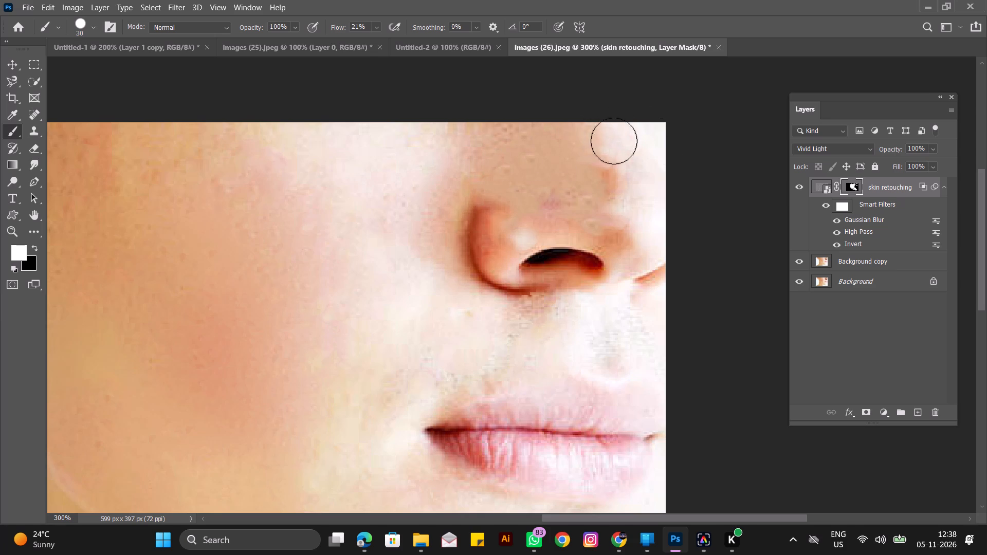
drag(614, 141, 665, 141)
drag(590, 144, 718, 132)
drag(583, 142, 685, 142)
key(ctrl+minus)
key(ctrl+minus)
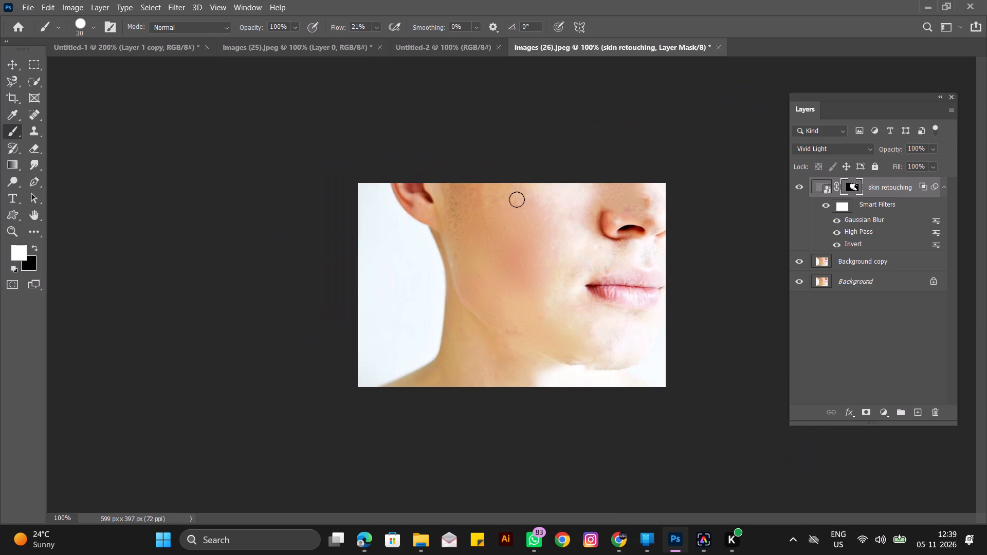
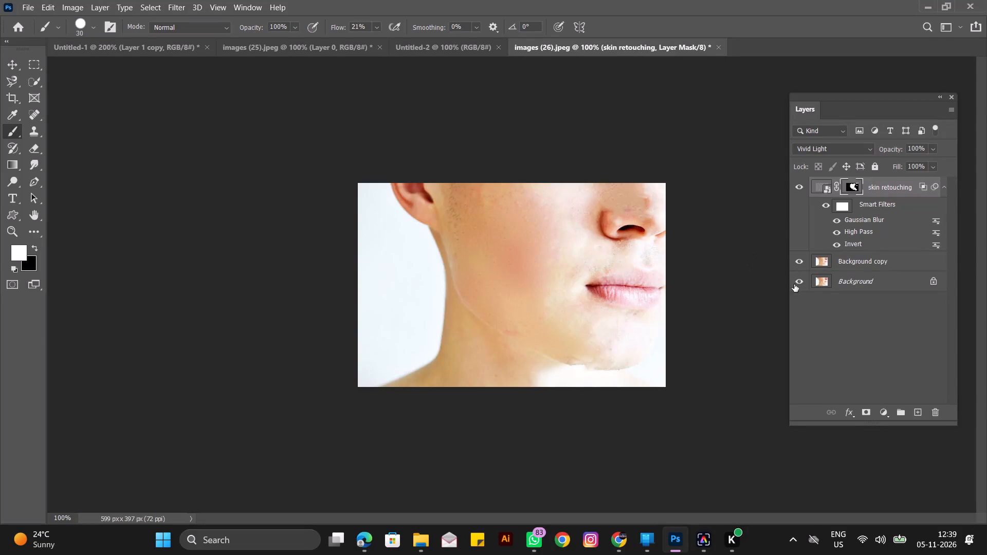
Toggle the visibility of the Background layer and the skin retouching layer to compare the skin with and without the smoothing.
click(799, 284)
click(799, 284)
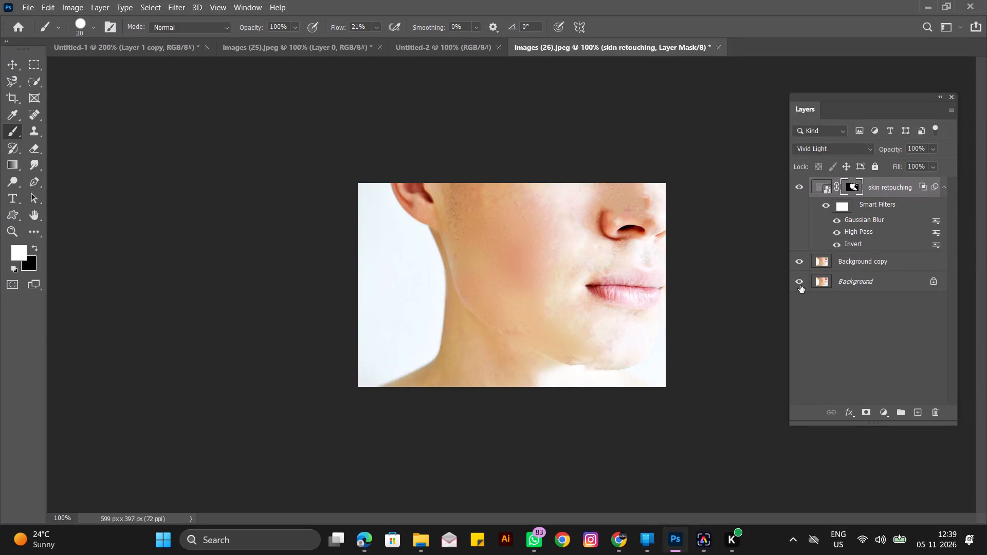
click(800, 285)
click(800, 285)
click(797, 189)
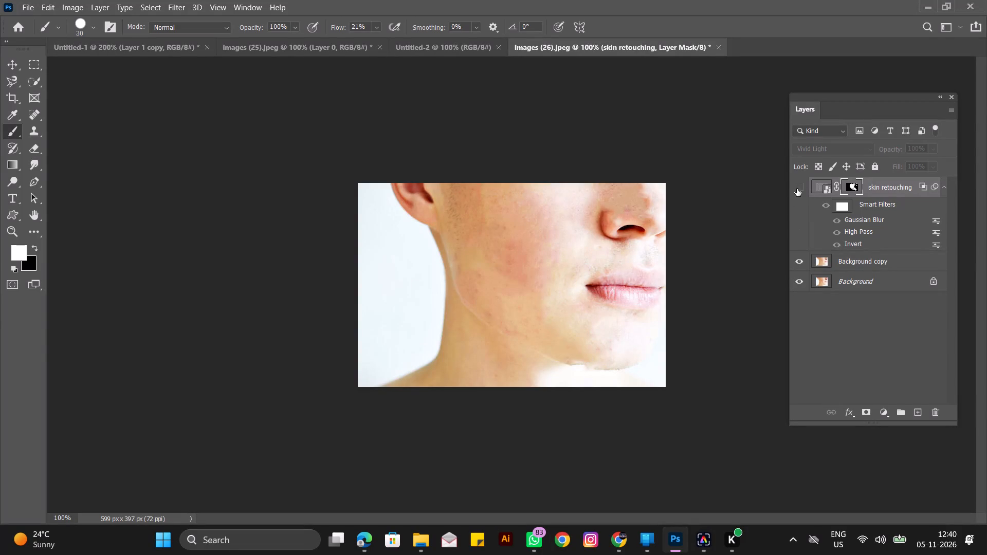
click(797, 189)
click(797, 189)
click(797, 189)
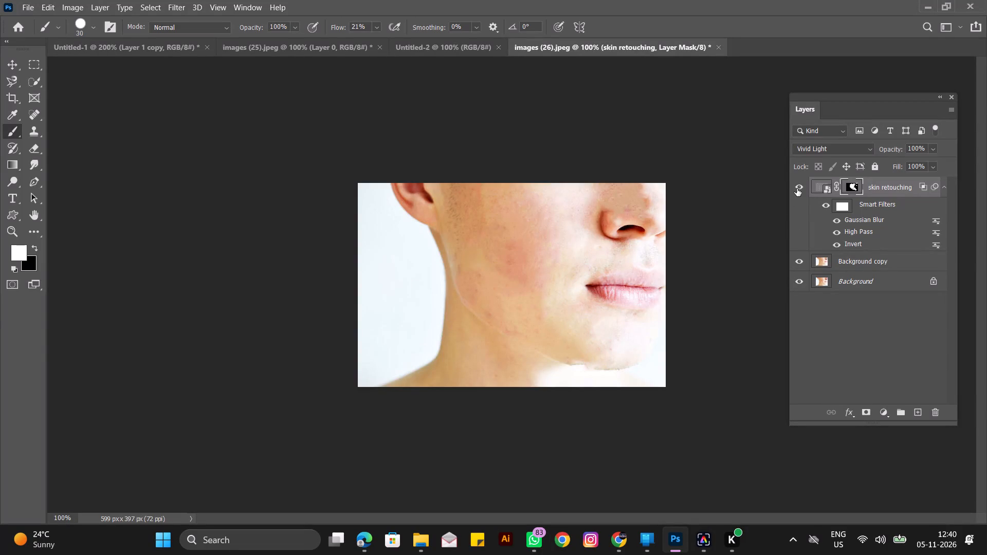
double_click(797, 189)
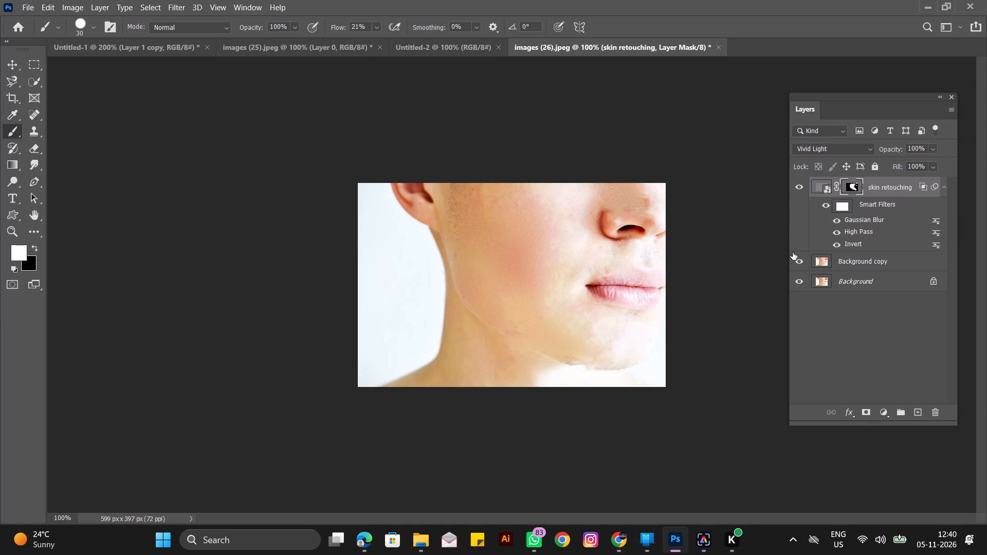
Toggle the visibility of the Background copy layer repeatedly to compare the healed skin with the original photo.
click(798, 259)
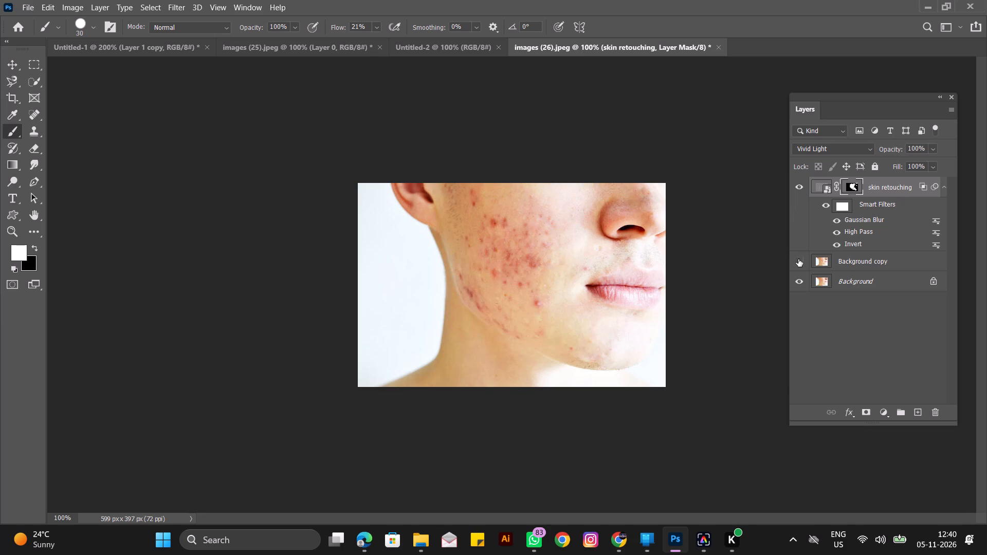
click(798, 259)
click(798, 258)
click(798, 258)
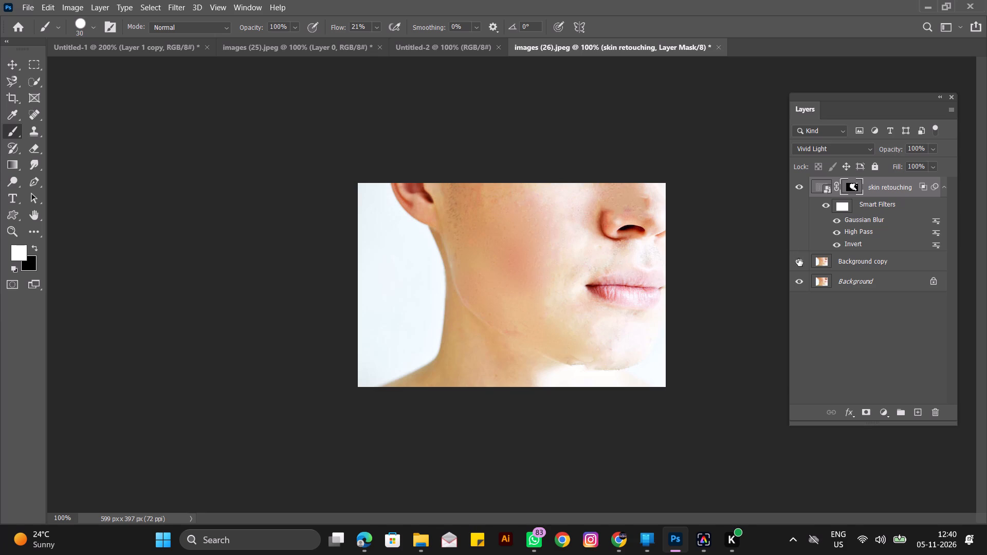
click(798, 258)
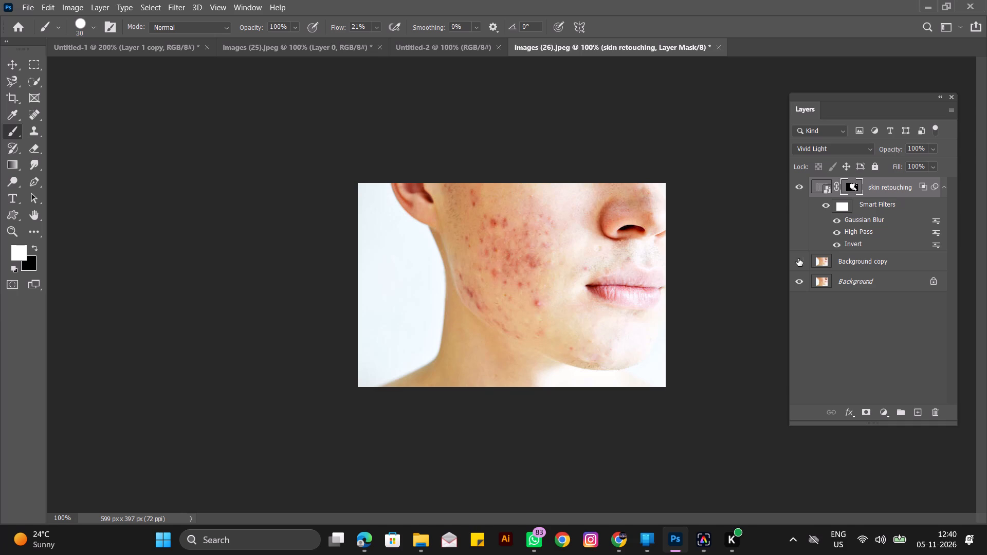
click(798, 258)
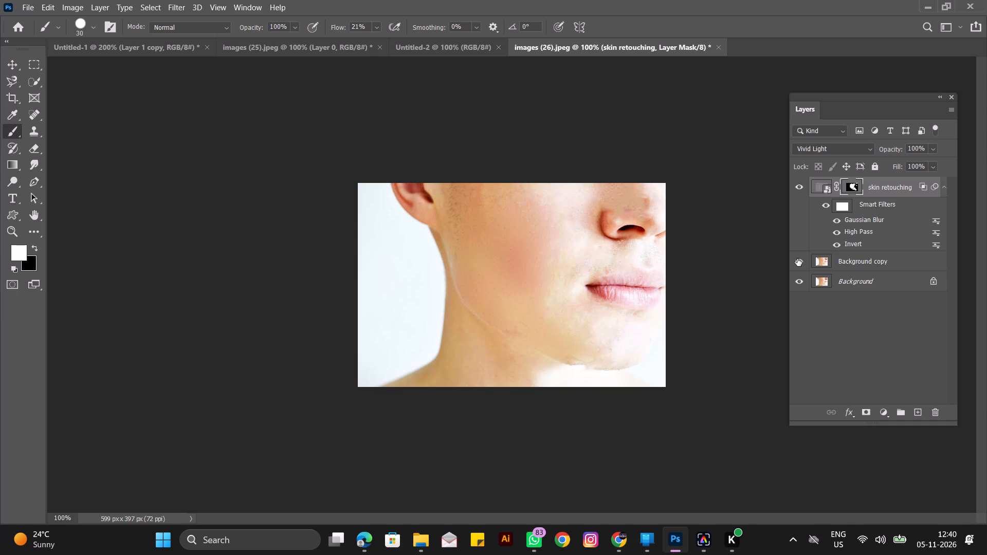
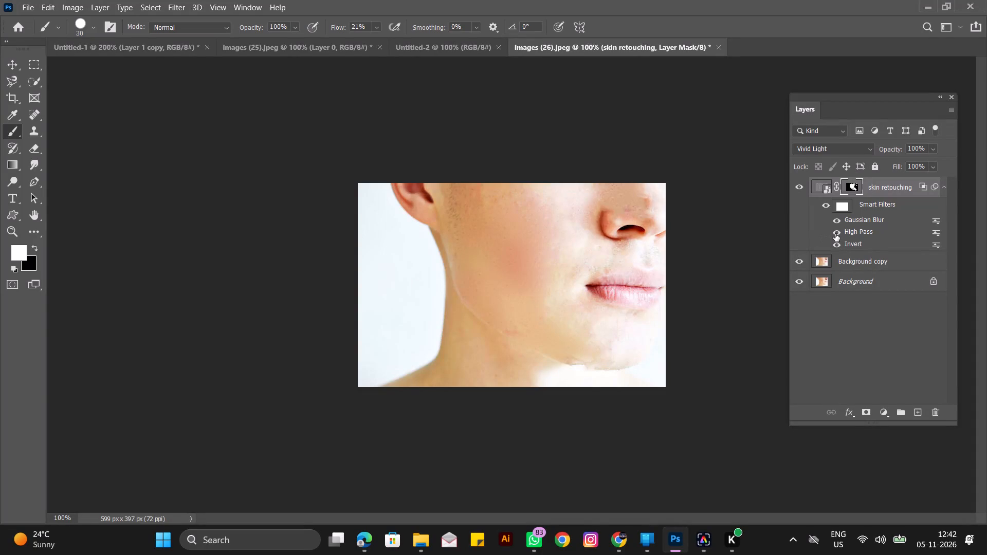
Stamp all visible layers into a new layer above the skin retouching layer and convert it to a smart object.
key(ctrl+alt+shift+e)
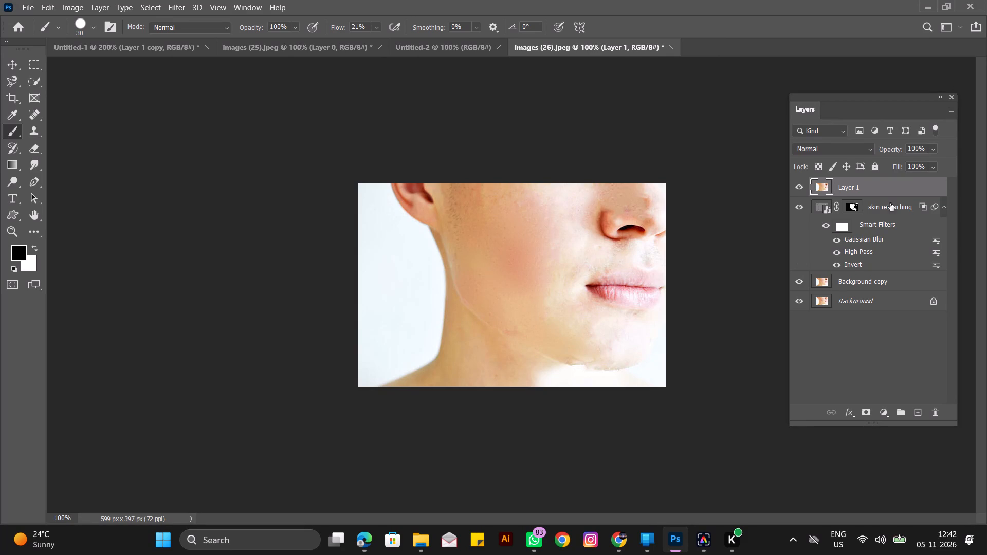
right_click(896, 188)
click(798, 159)
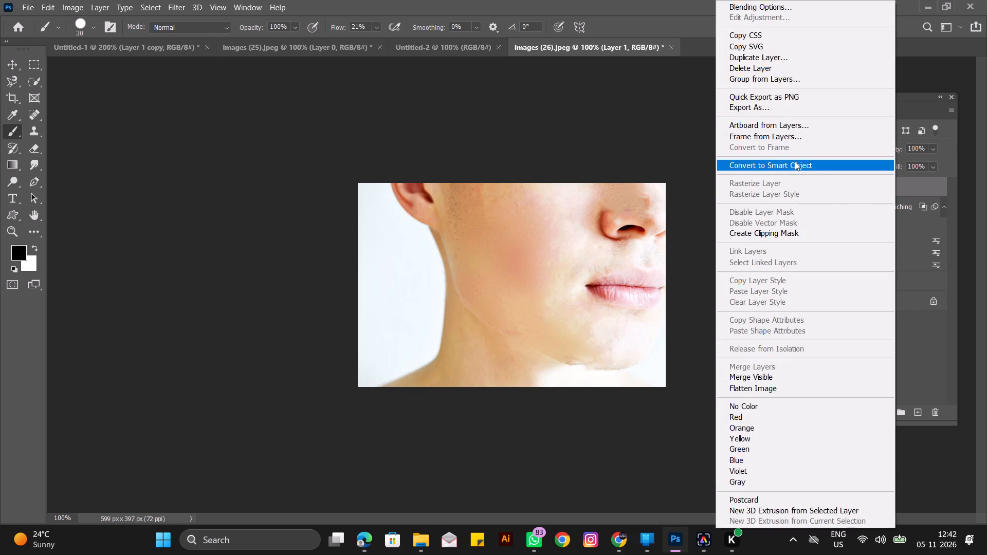
click(795, 161)
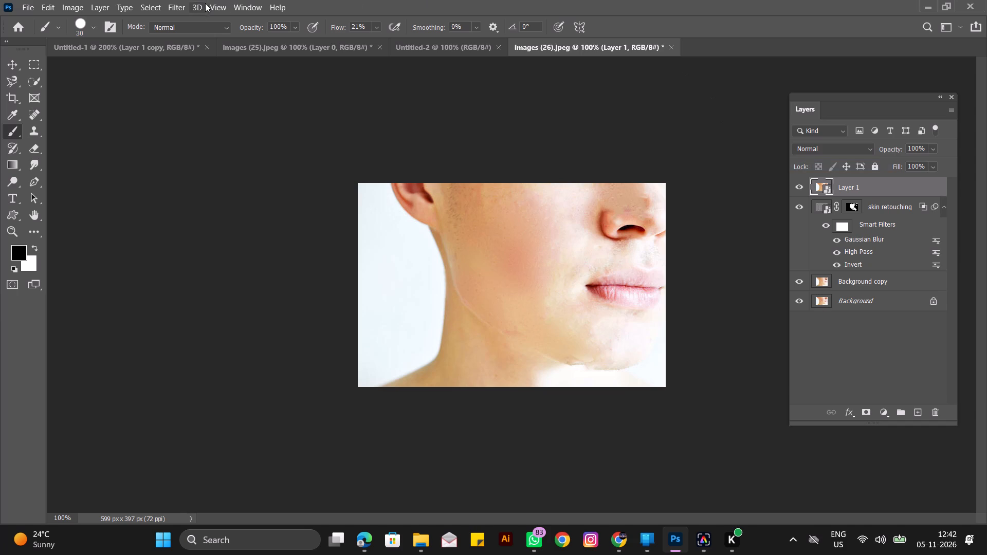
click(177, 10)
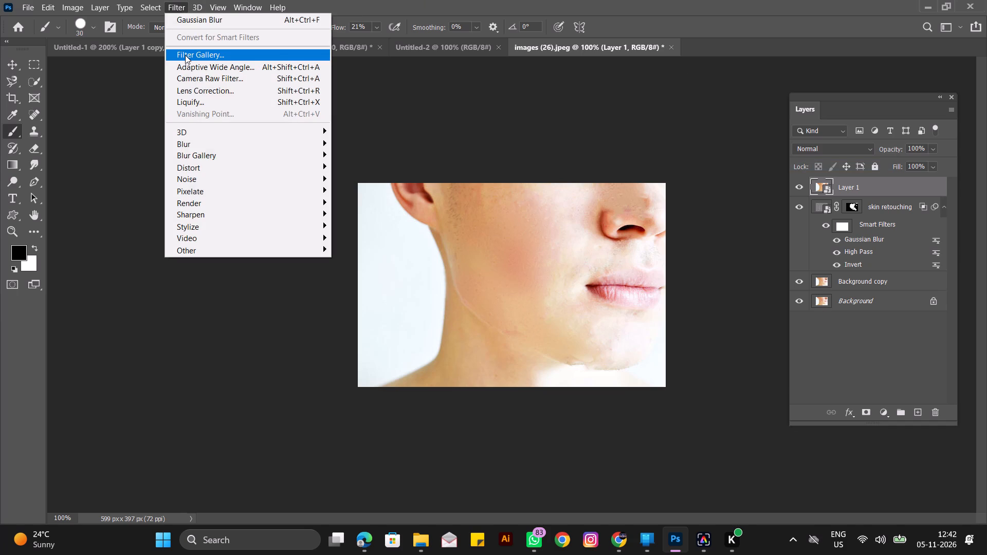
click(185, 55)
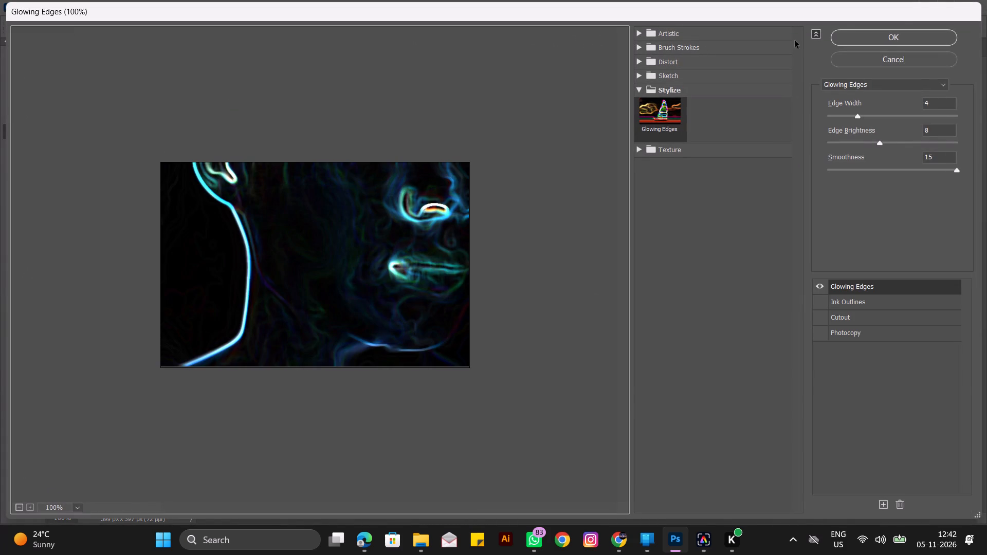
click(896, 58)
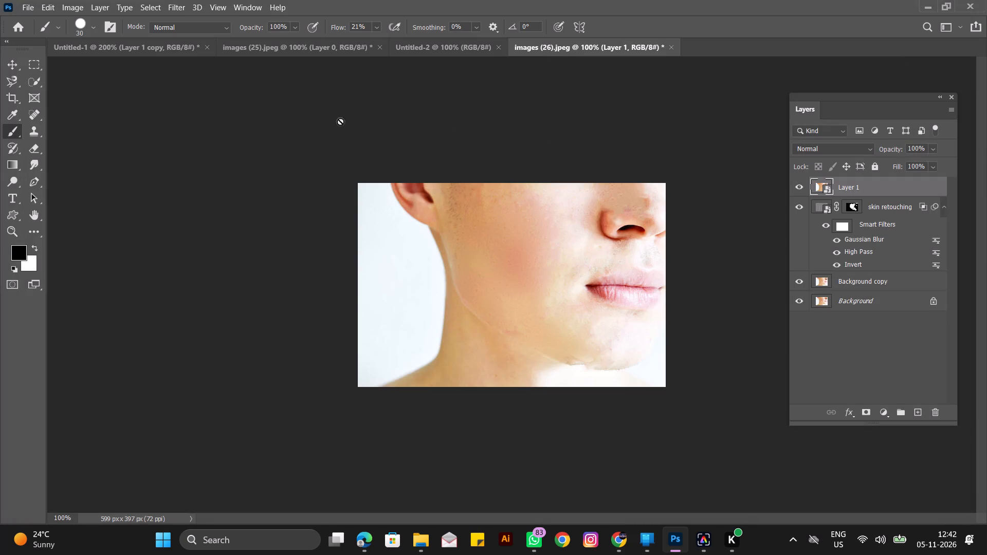
Open the Camera Raw Filter on the merged smart object layer and expand its Effects settings for grain and vignetting.
click(16, 67)
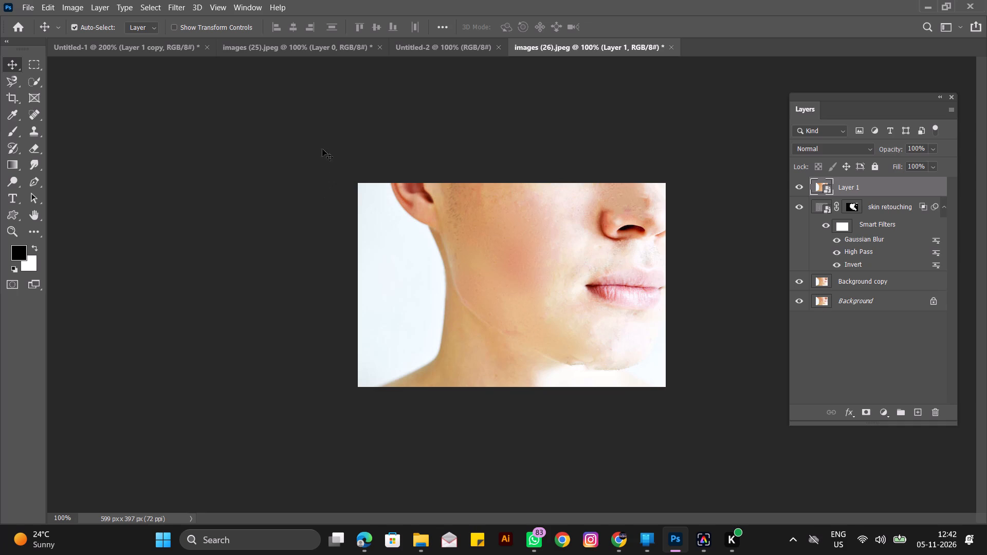
click(180, 10)
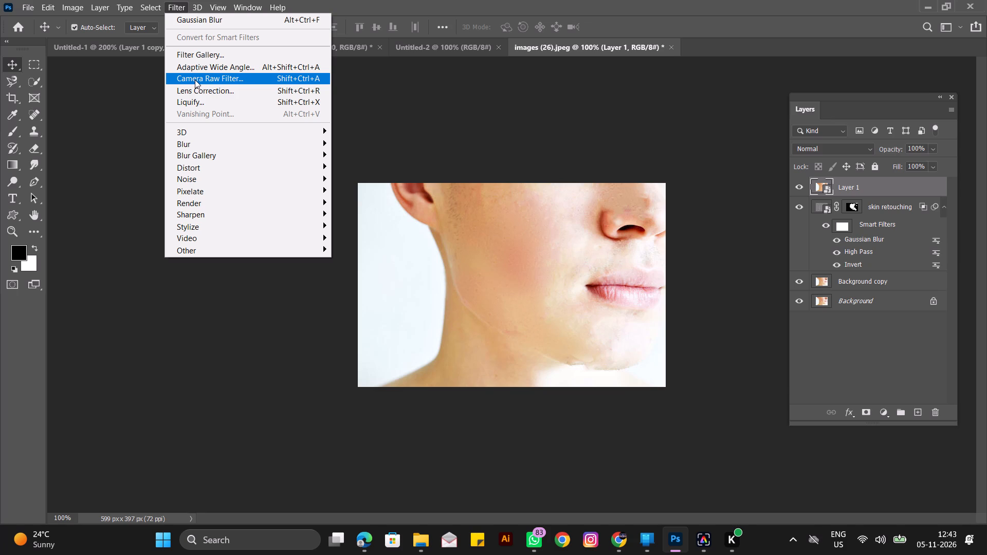
click(195, 80)
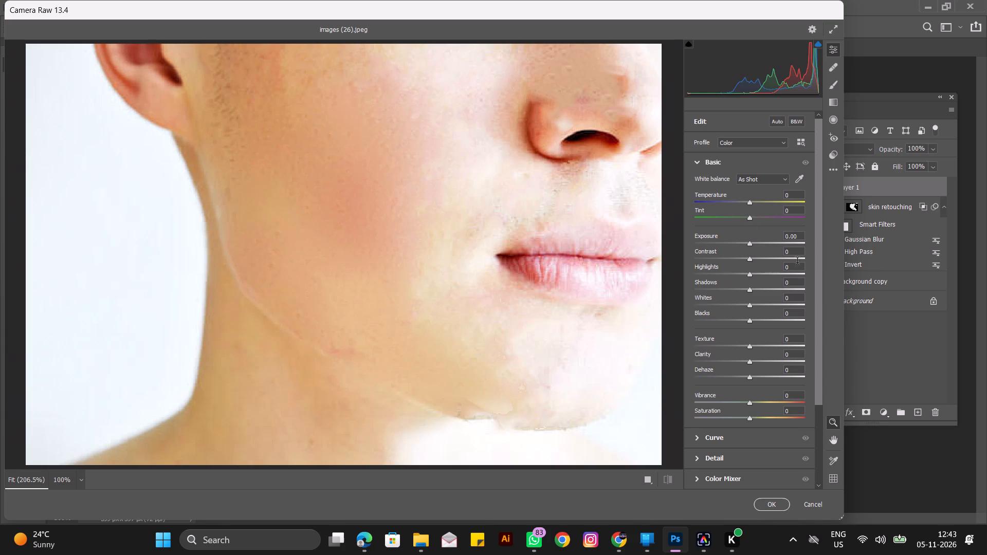
drag(818, 265, 819, 319)
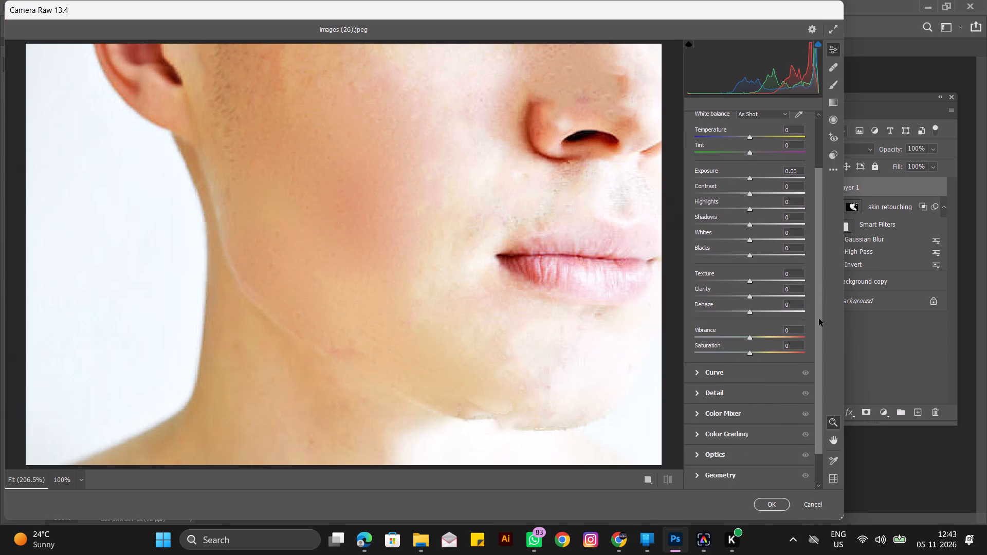
drag(819, 319, 811, 368)
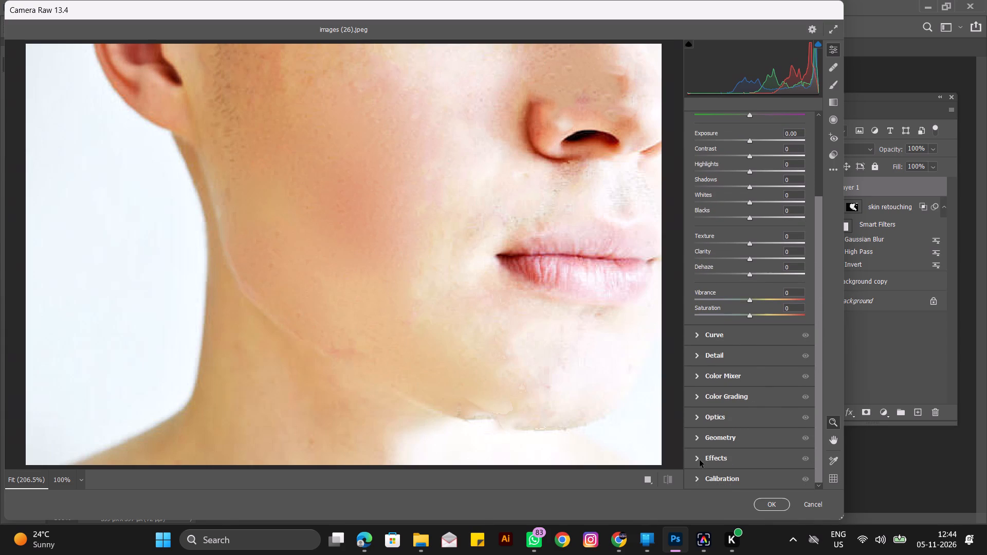
click(700, 460)
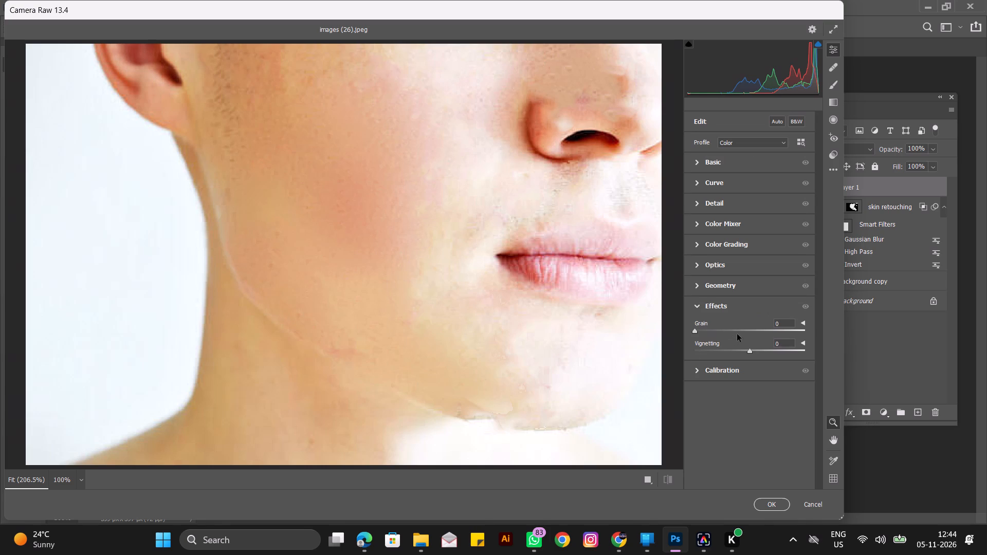
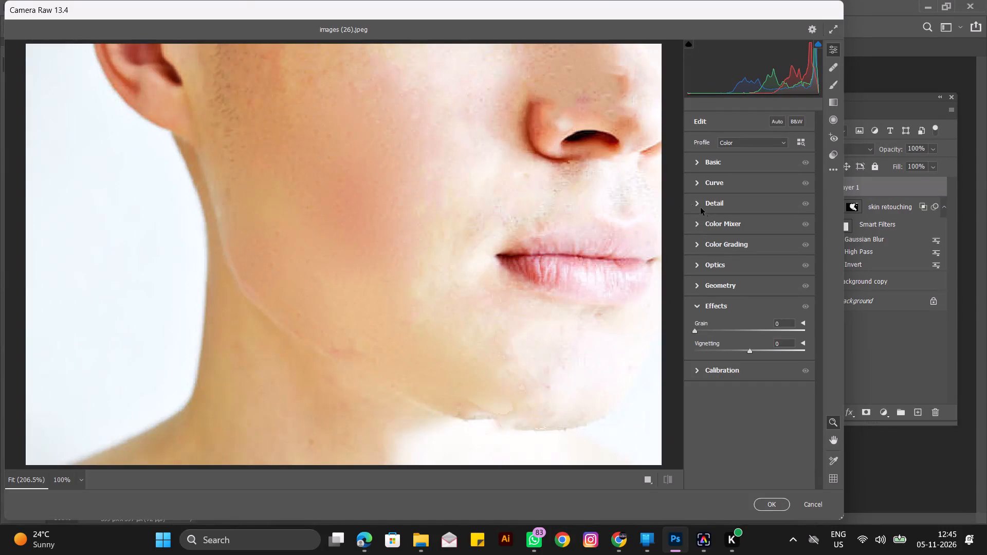
Set the Camera Raw Detail sharpening to 53 for the merged smart object layer.
click(699, 201)
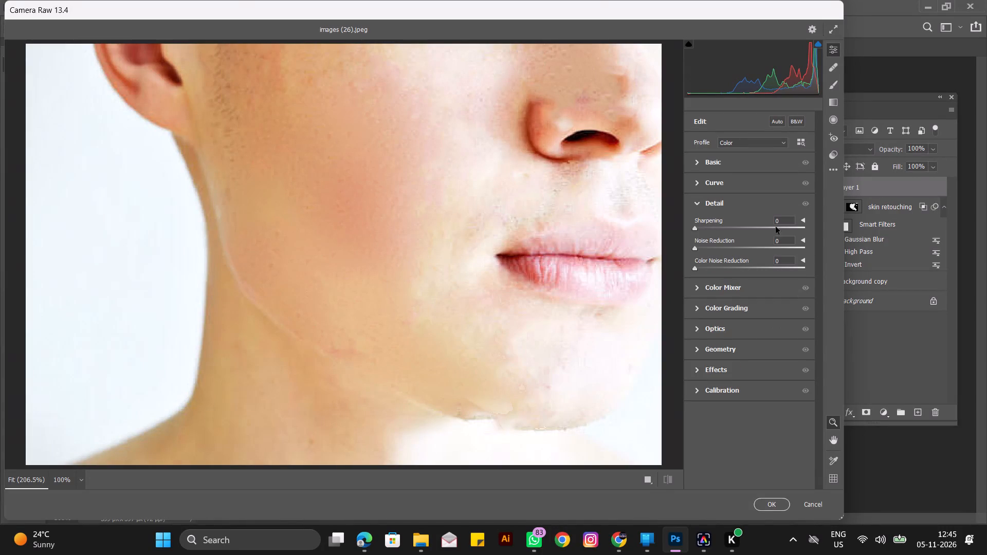
drag(782, 223, 702, 223)
text(53)
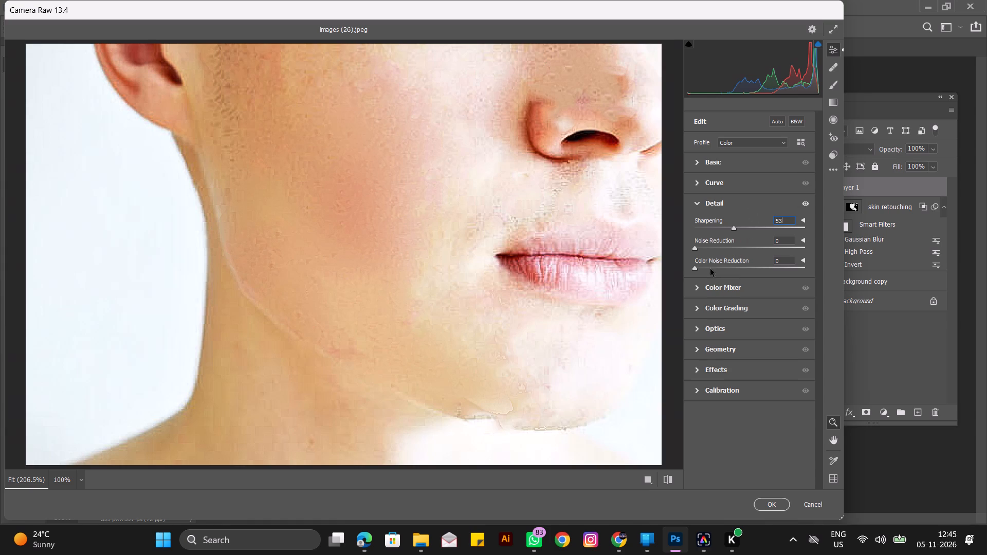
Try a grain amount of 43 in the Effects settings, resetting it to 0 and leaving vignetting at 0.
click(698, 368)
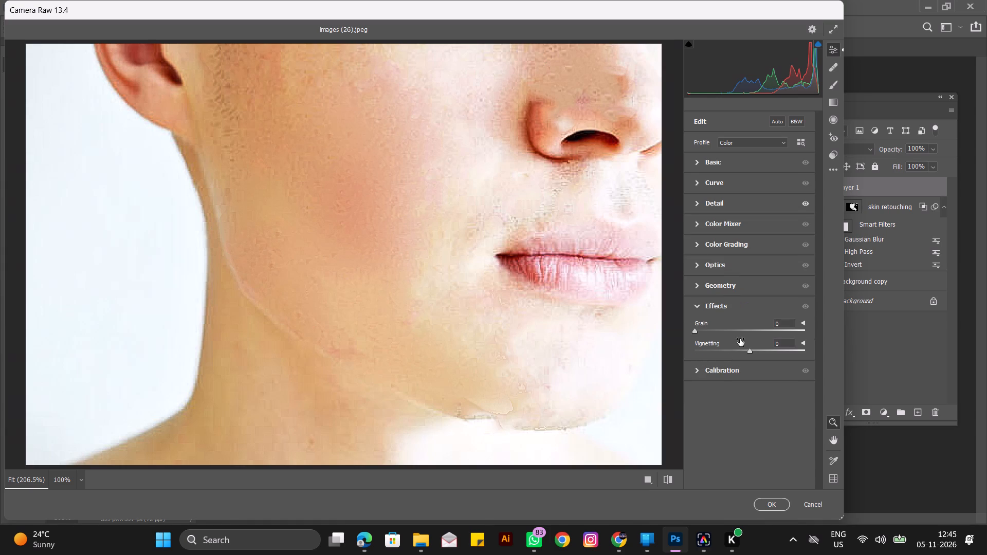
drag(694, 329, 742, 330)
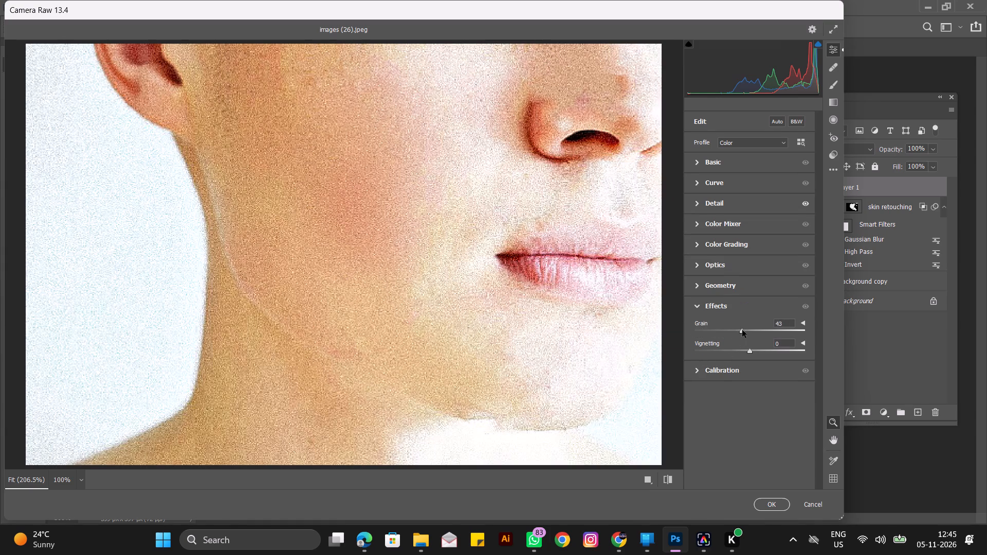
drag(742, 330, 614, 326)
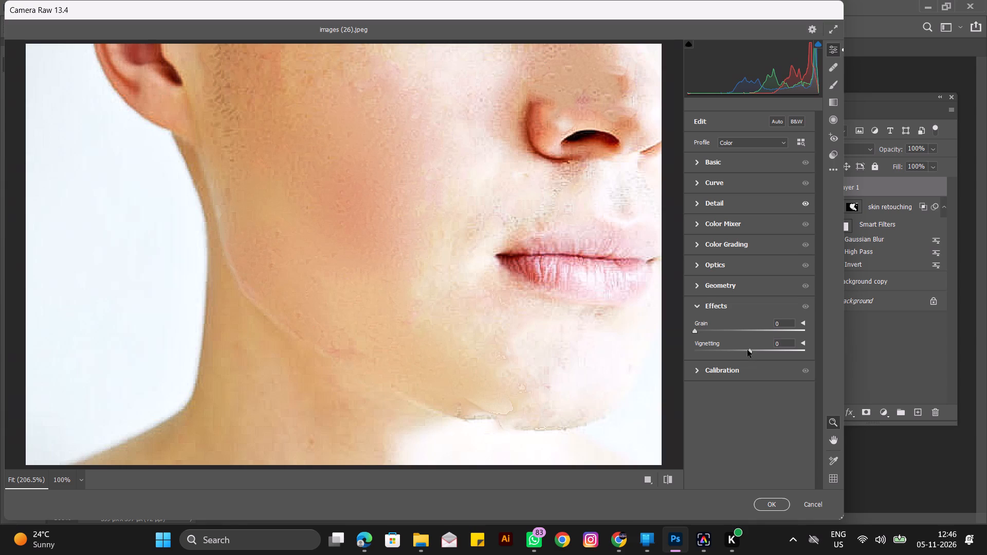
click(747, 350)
Apply the Camera Raw Filter to the merged smart object layer.
click(767, 504)
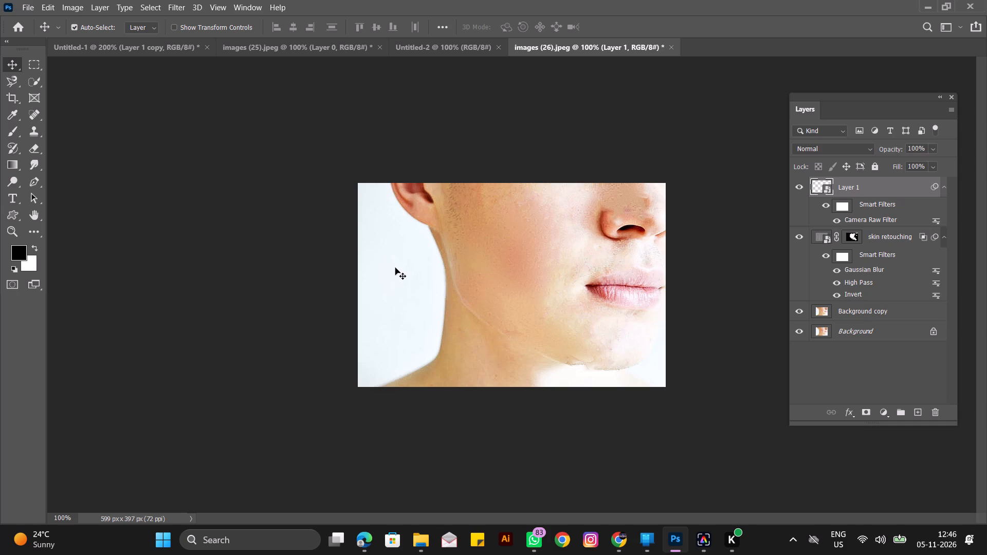
Apply an Unsharp Mask to Layer 1 with an amount of 171%, comparing the image with and without the preview.
click(175, 6)
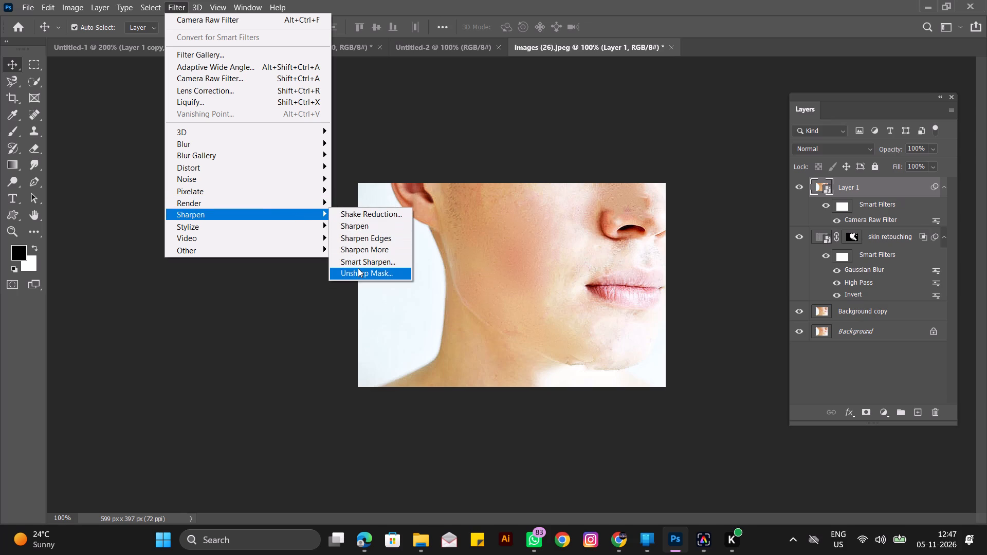
click(356, 268)
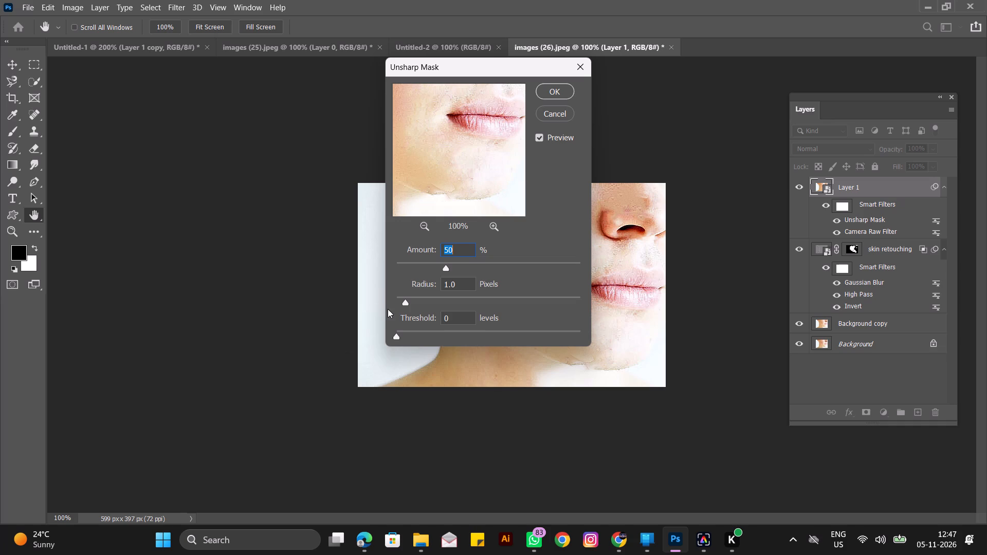
text(171)
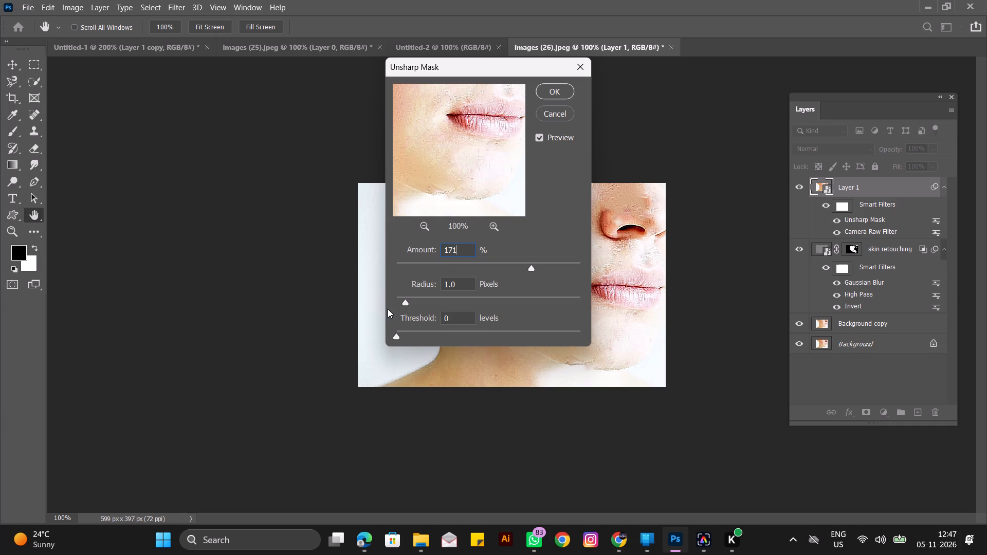
click(536, 135)
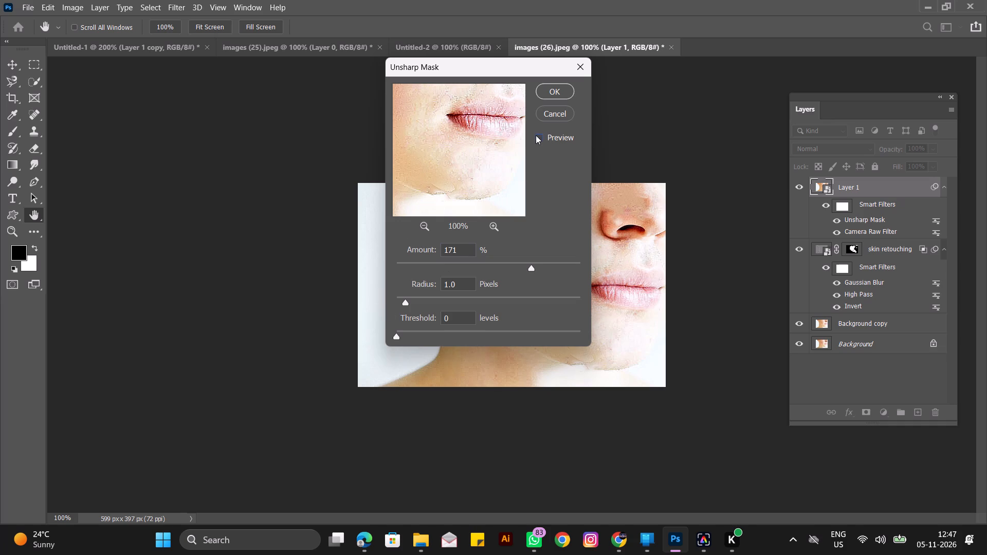
click(536, 135)
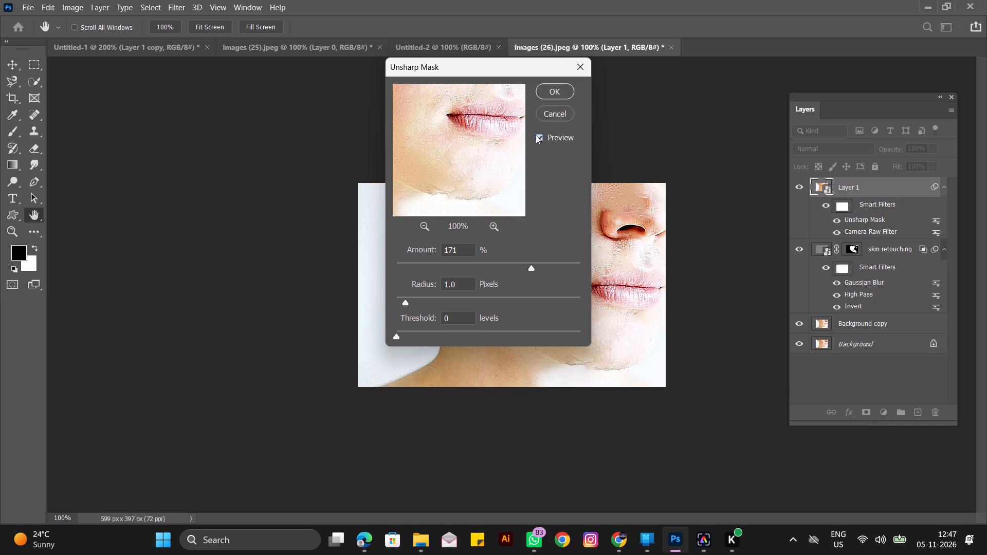
click(536, 135)
click(536, 135)
click(553, 88)
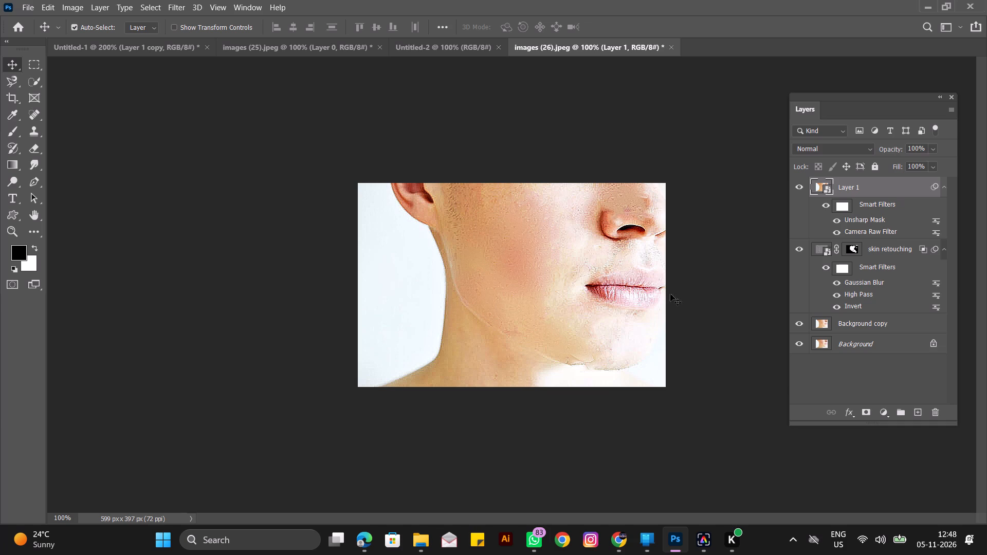
Add a layer mask to Layer 1 and fill it with black to hide the sharpened effect.
click(872, 415)
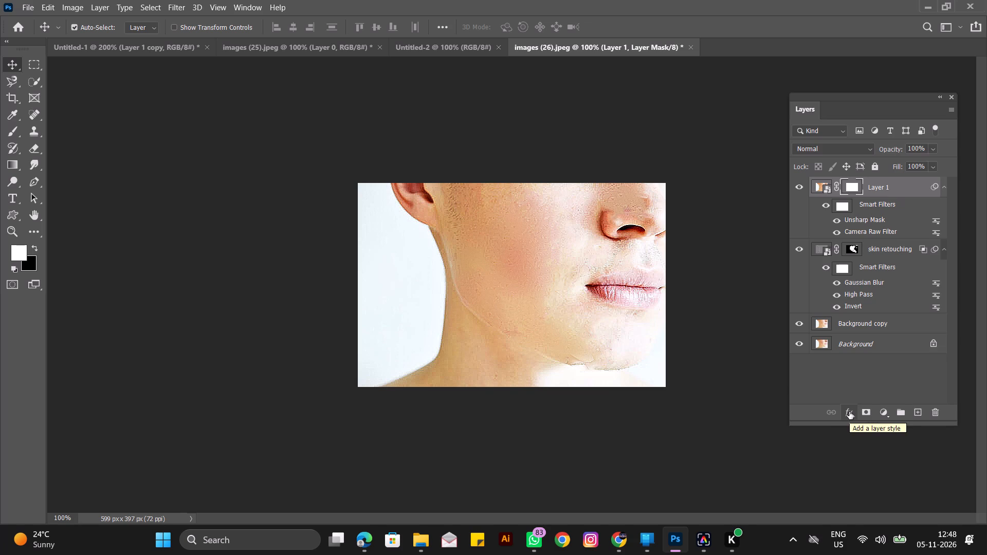
key(ctrl+BackSpace)
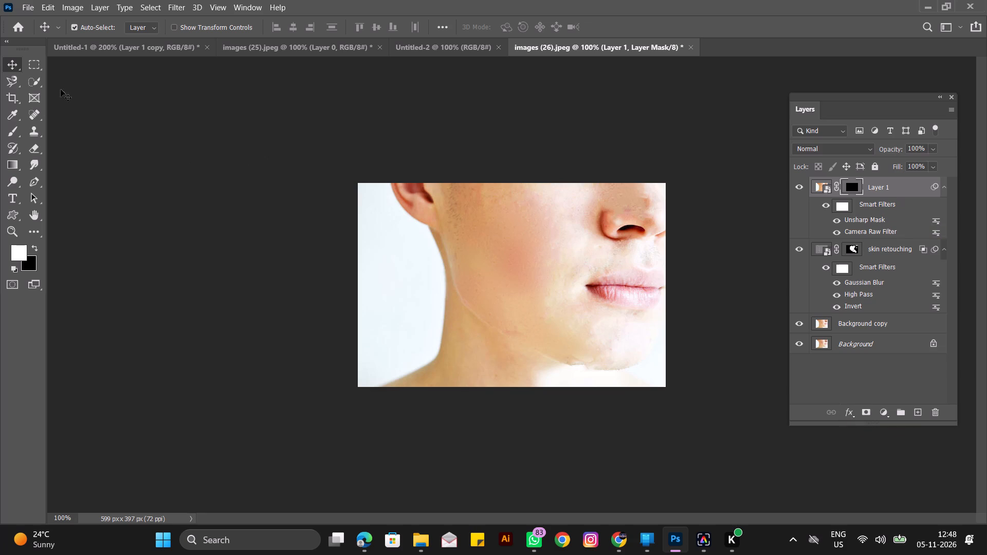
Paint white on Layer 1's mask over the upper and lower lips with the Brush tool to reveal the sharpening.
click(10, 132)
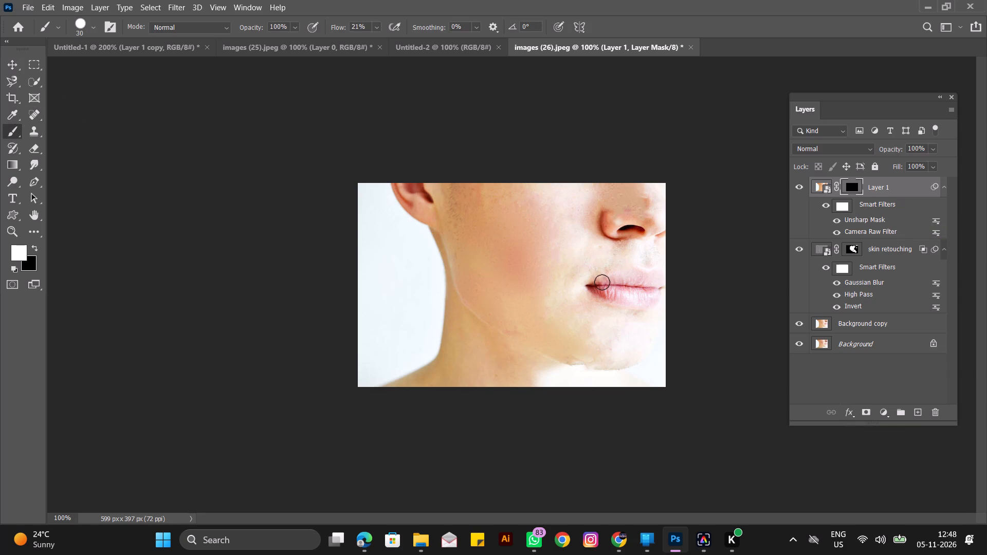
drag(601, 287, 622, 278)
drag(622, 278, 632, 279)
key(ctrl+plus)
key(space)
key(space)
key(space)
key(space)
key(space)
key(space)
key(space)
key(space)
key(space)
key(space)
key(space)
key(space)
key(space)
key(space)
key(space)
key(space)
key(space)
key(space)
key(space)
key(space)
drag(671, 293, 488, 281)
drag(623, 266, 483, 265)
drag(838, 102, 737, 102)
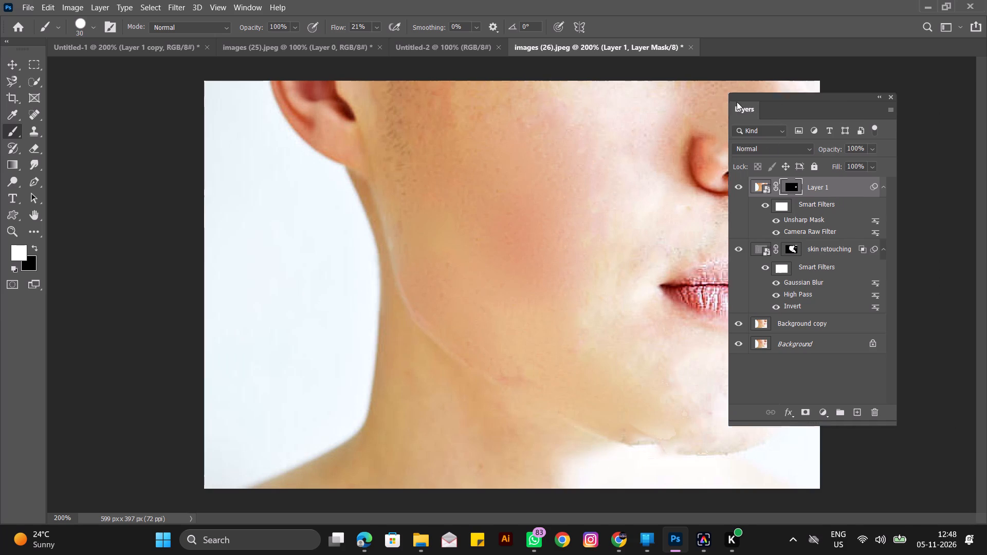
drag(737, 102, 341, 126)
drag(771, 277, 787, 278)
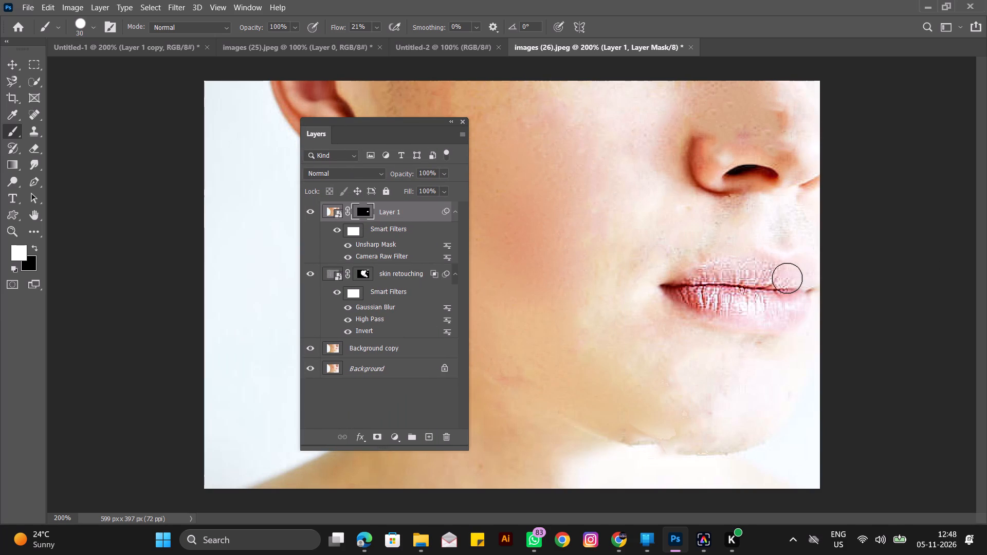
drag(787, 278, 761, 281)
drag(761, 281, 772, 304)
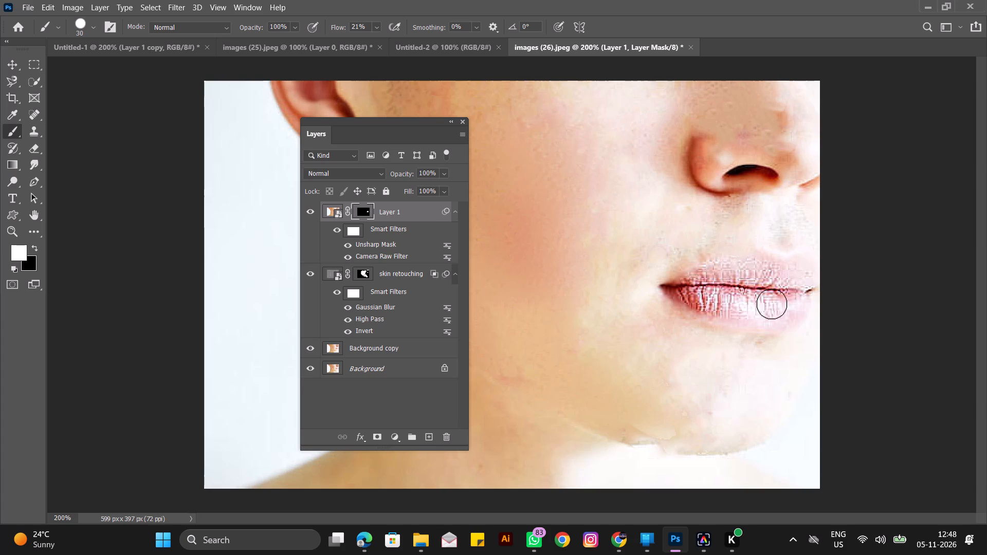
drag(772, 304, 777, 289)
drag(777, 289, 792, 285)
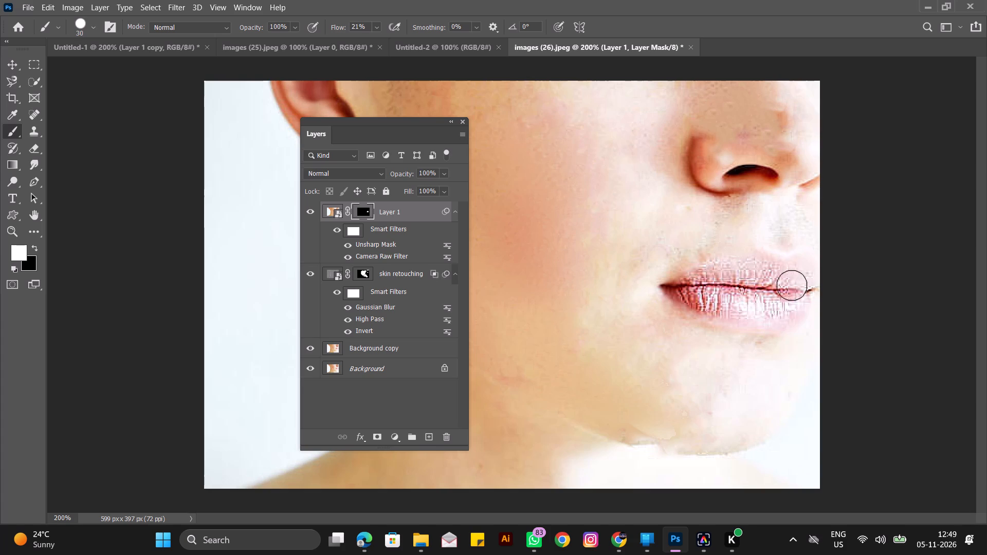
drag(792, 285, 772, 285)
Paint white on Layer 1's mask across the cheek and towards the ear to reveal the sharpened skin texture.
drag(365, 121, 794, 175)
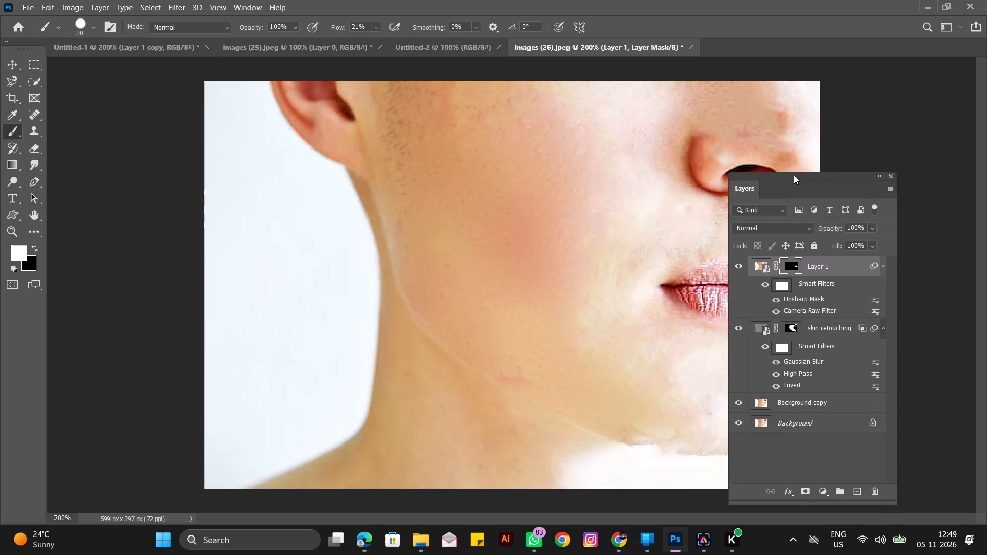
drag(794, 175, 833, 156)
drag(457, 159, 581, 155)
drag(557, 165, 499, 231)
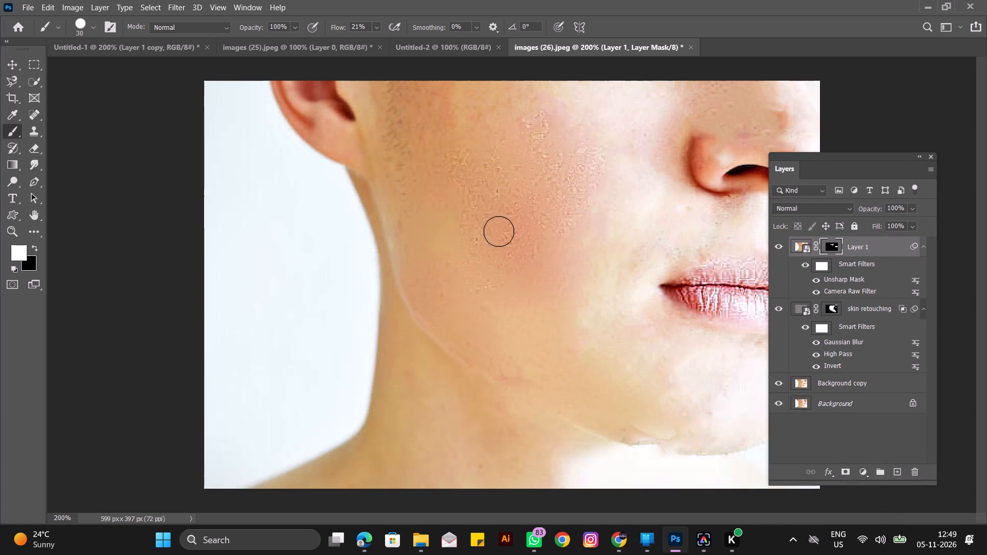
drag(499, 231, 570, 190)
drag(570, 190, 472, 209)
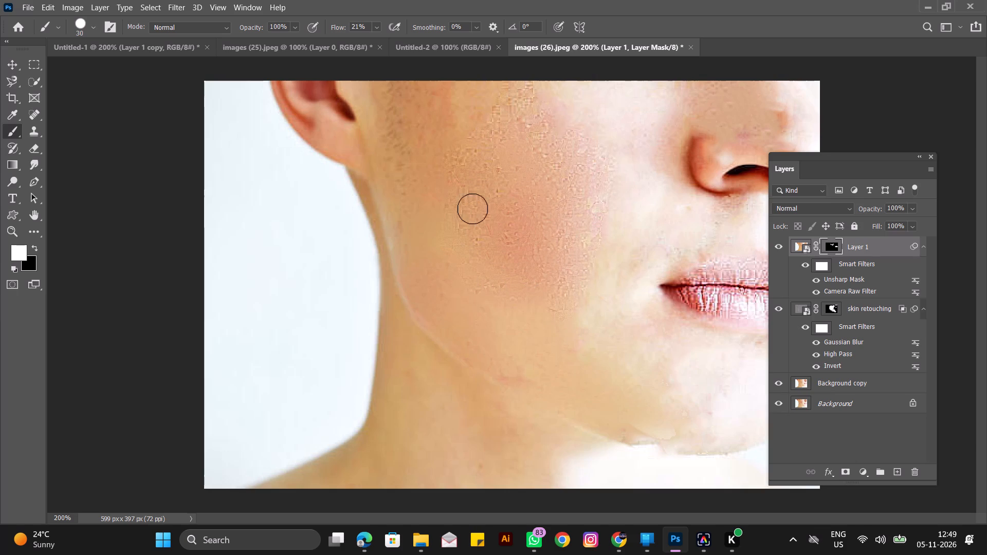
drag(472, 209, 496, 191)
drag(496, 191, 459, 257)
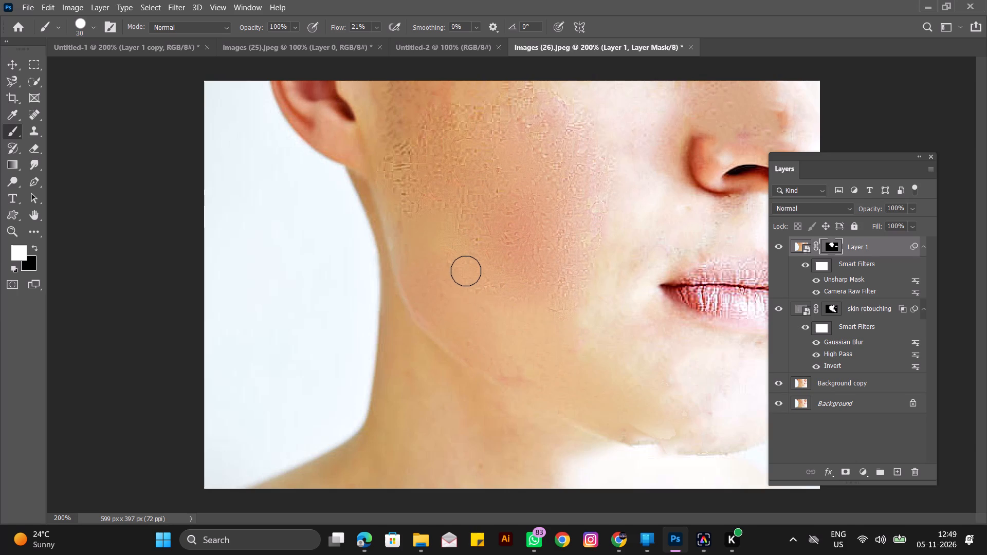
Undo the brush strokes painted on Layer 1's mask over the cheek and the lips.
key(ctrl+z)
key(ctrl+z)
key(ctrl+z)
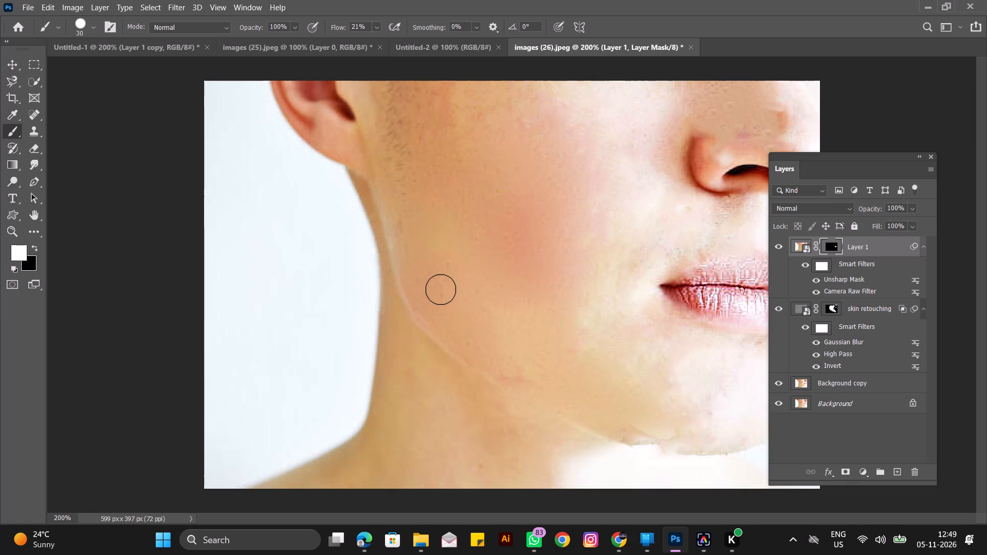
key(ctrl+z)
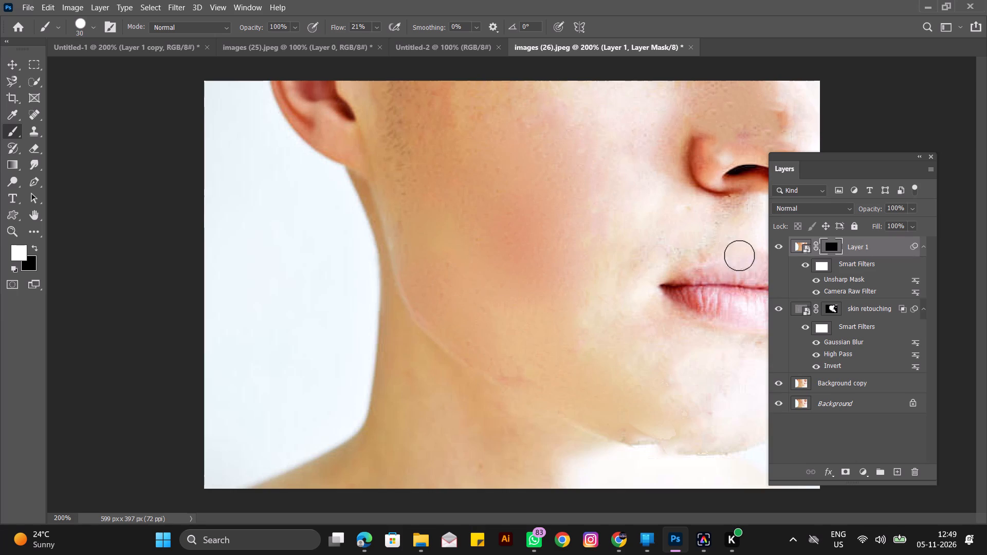
Paint white on Layer 1's mask over the upper and lower lips, corner to corner, to reveal the sharpening.
drag(815, 153, 867, 206)
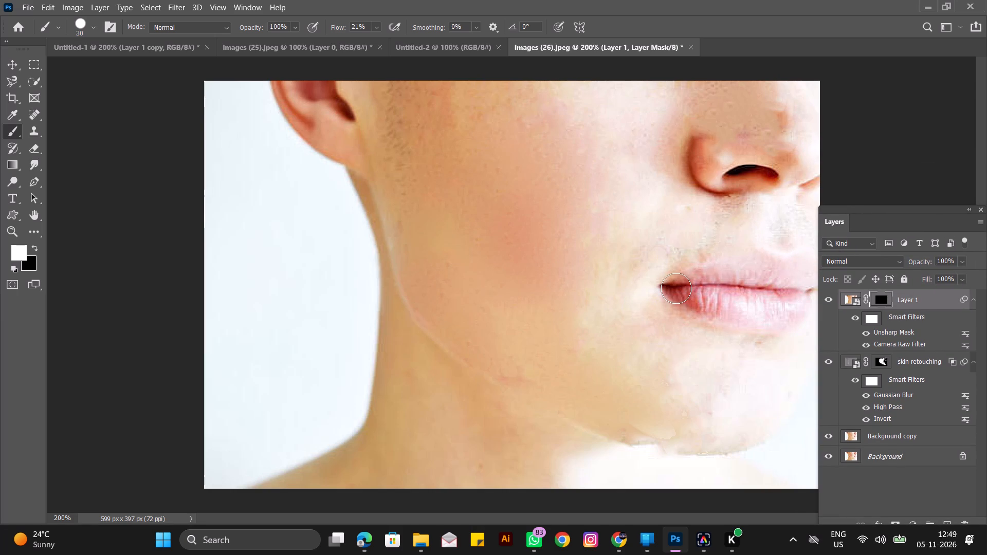
drag(676, 288, 739, 274)
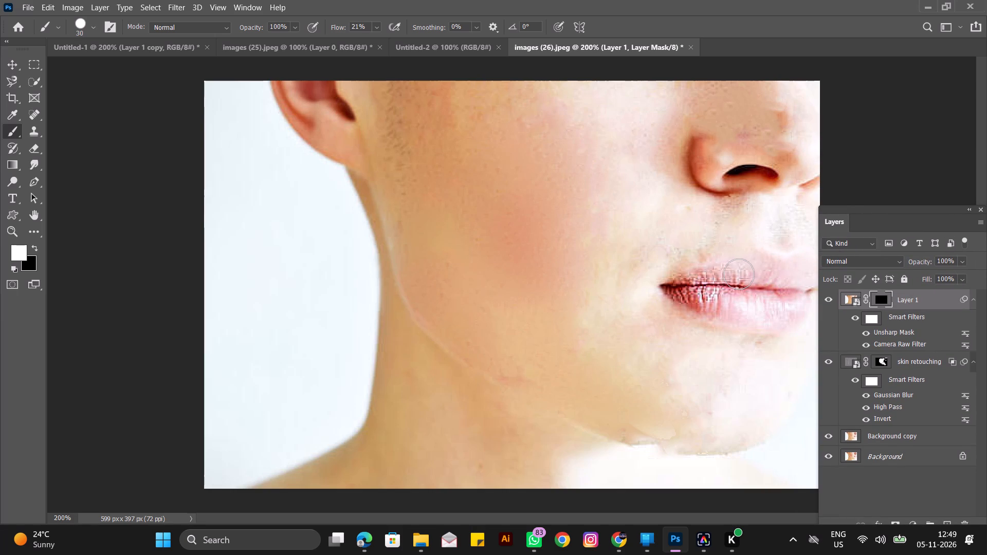
drag(739, 274, 797, 285)
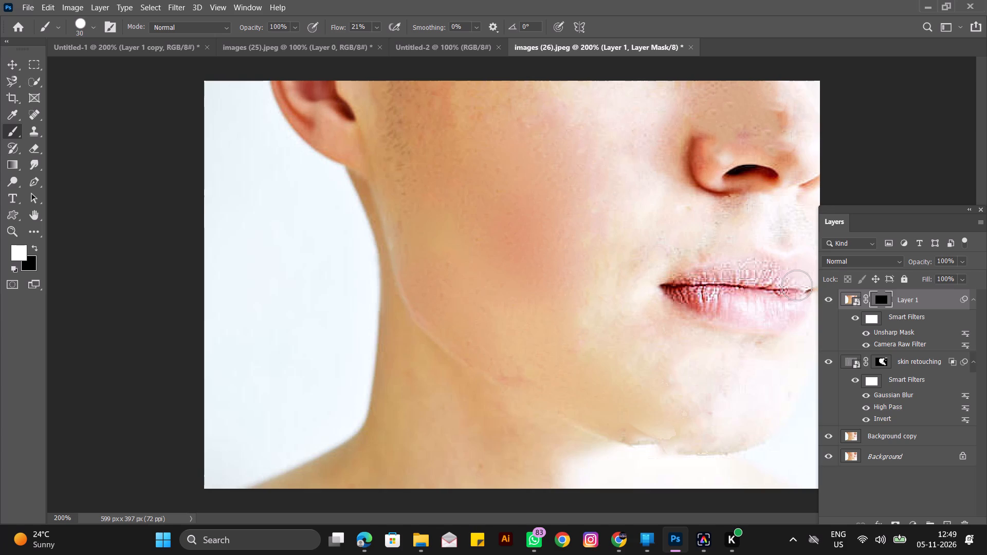
drag(797, 285, 793, 306)
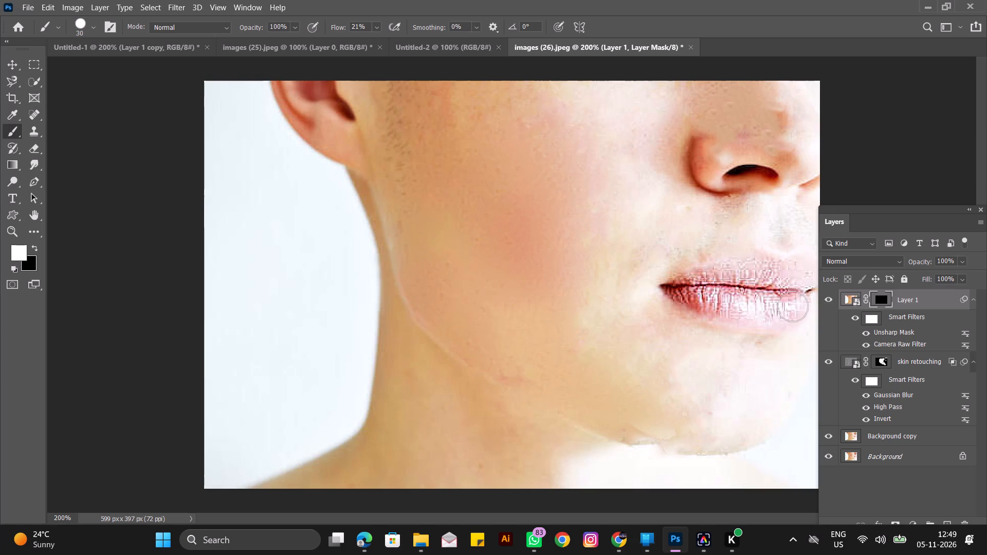
drag(793, 306, 787, 292)
drag(785, 289, 802, 288)
drag(802, 288, 798, 292)
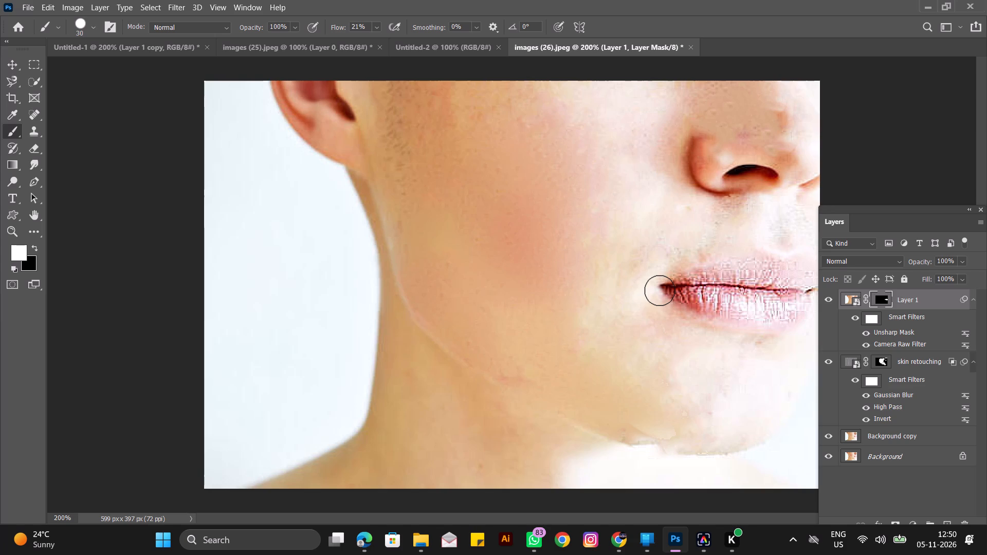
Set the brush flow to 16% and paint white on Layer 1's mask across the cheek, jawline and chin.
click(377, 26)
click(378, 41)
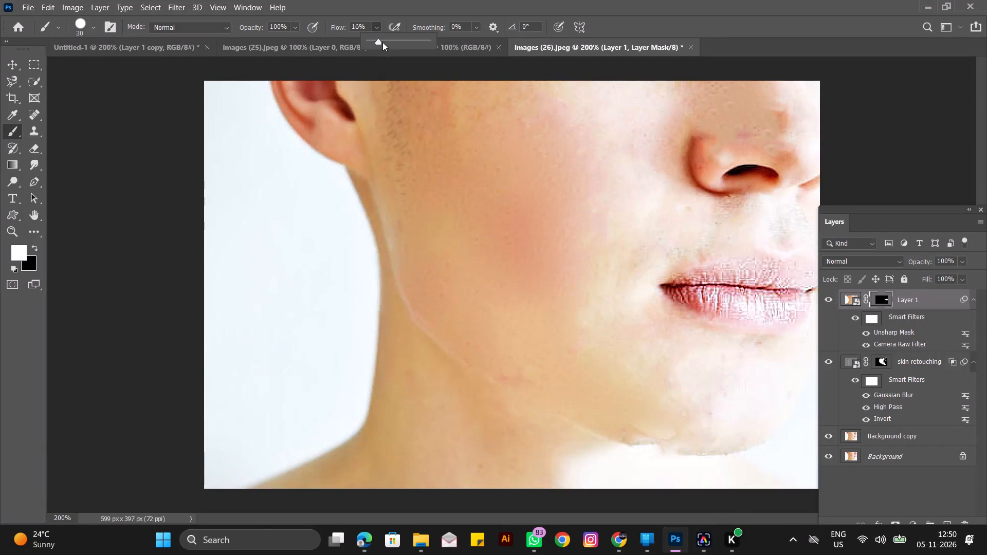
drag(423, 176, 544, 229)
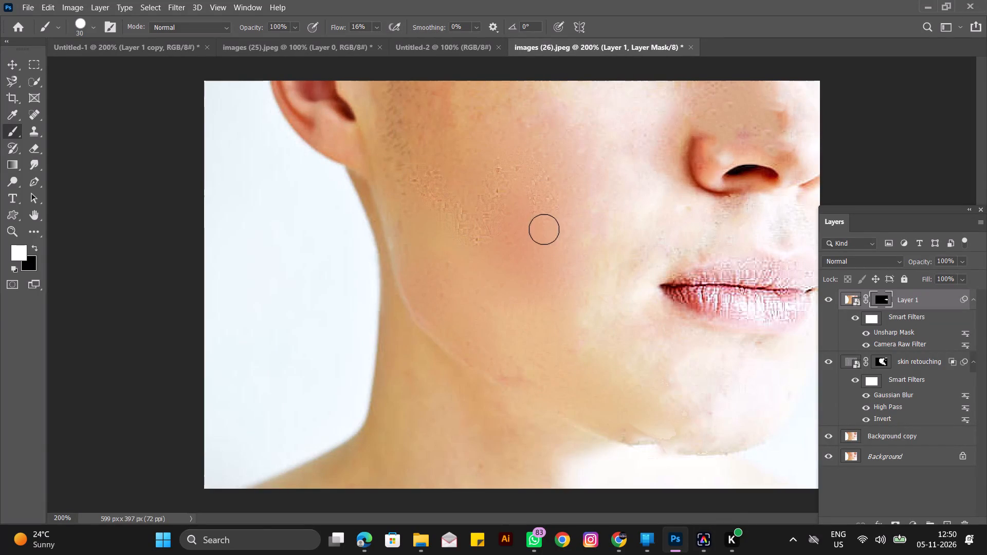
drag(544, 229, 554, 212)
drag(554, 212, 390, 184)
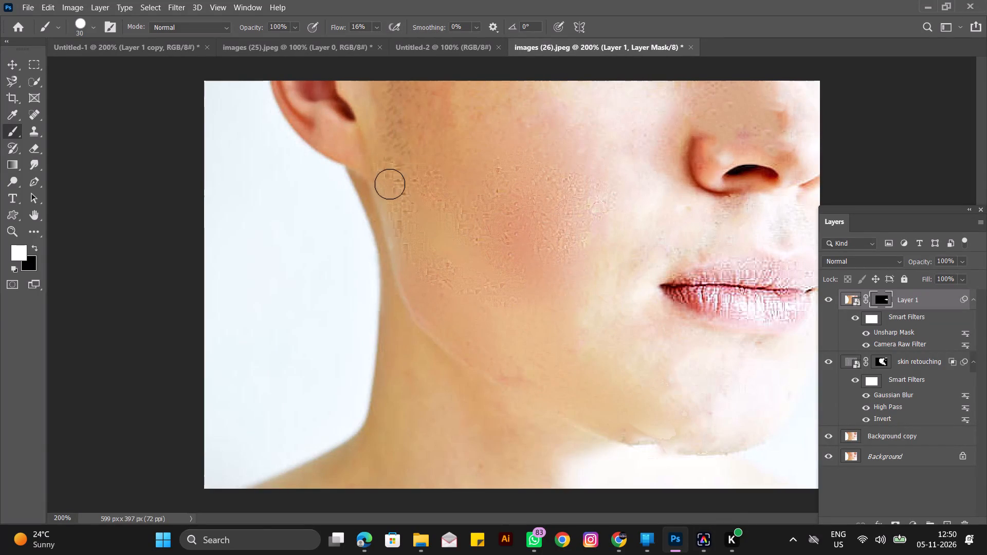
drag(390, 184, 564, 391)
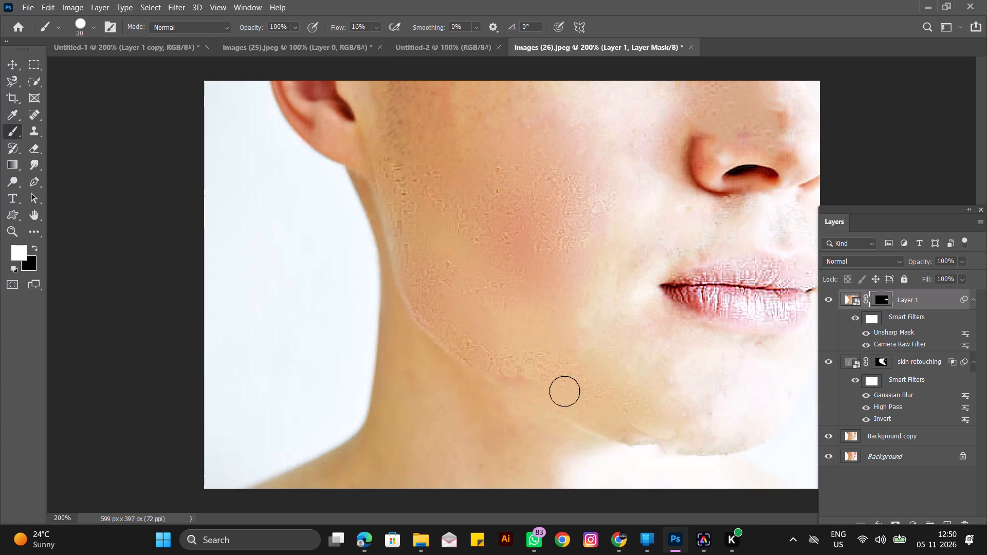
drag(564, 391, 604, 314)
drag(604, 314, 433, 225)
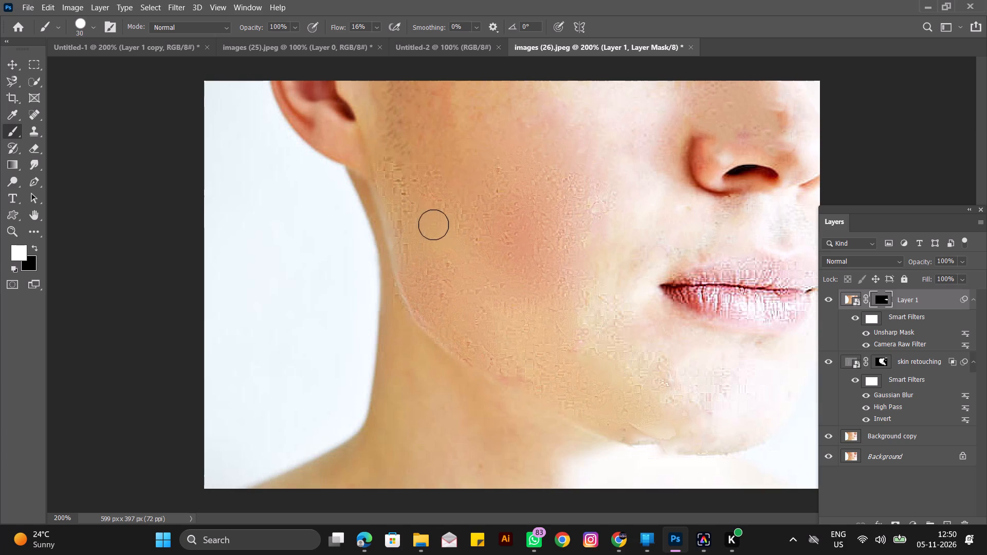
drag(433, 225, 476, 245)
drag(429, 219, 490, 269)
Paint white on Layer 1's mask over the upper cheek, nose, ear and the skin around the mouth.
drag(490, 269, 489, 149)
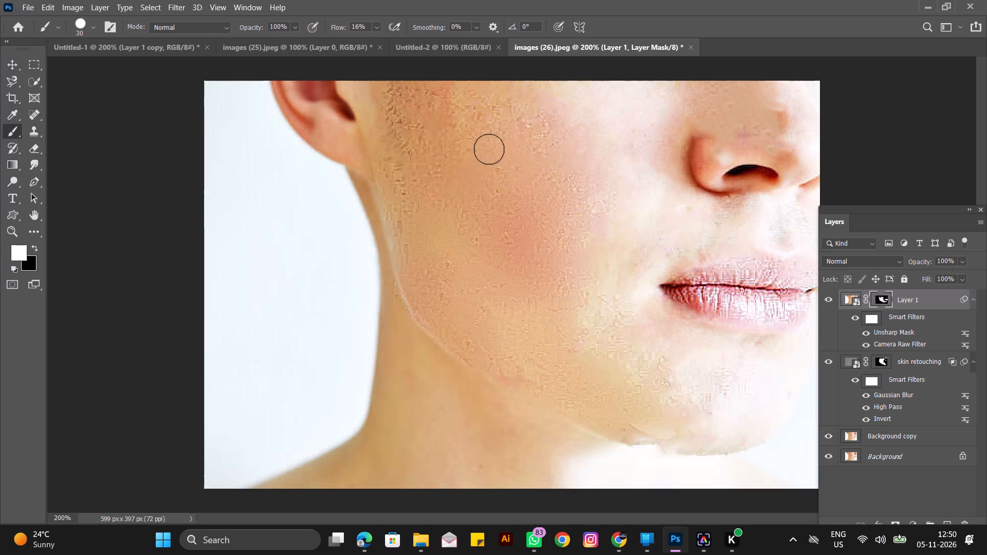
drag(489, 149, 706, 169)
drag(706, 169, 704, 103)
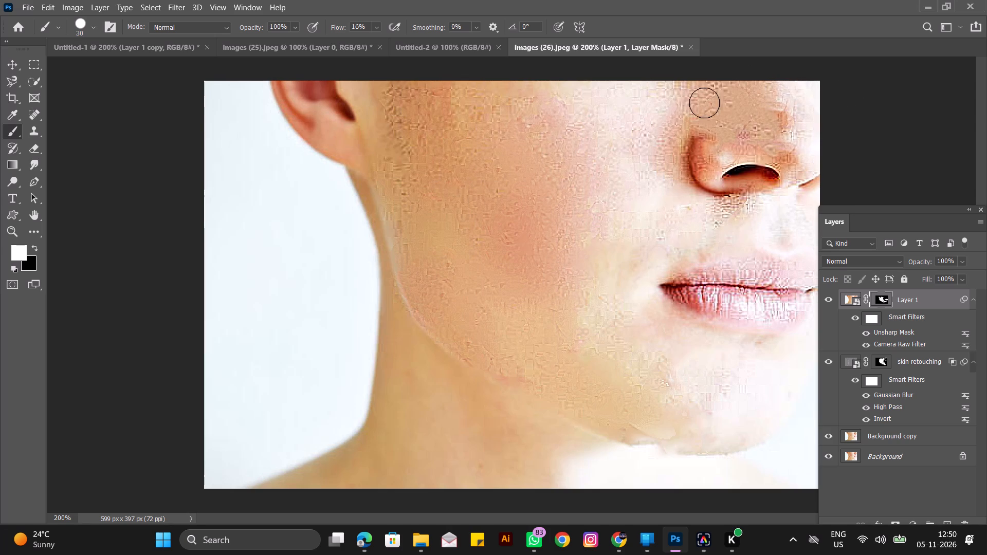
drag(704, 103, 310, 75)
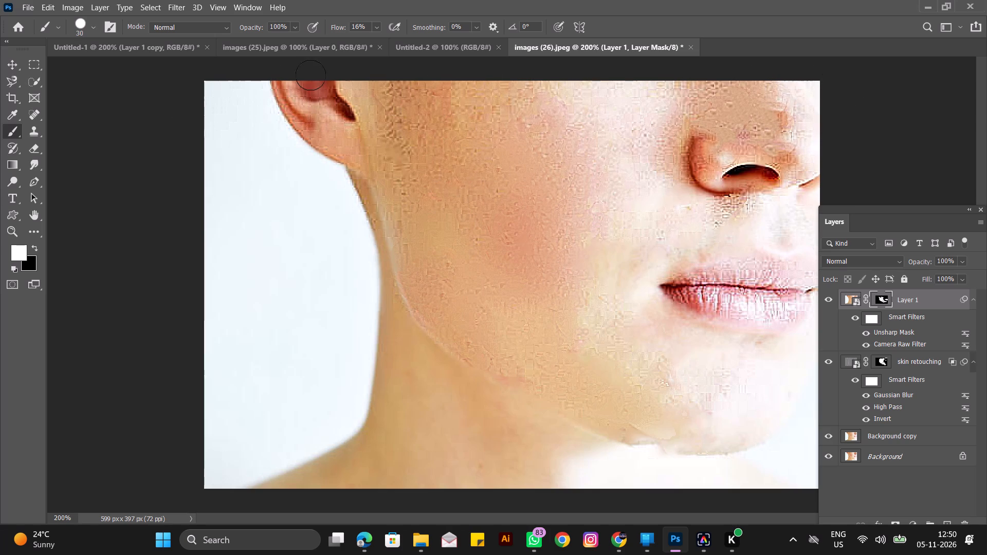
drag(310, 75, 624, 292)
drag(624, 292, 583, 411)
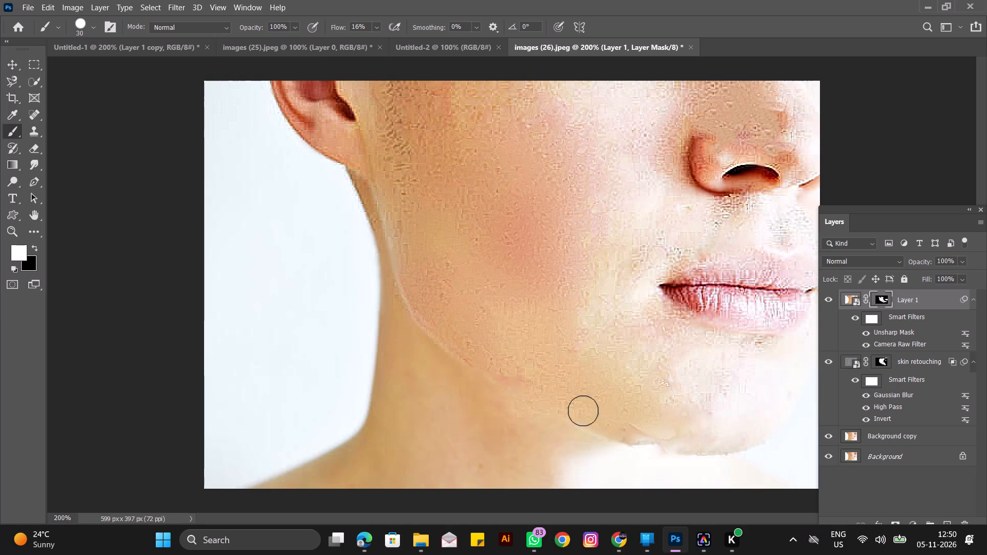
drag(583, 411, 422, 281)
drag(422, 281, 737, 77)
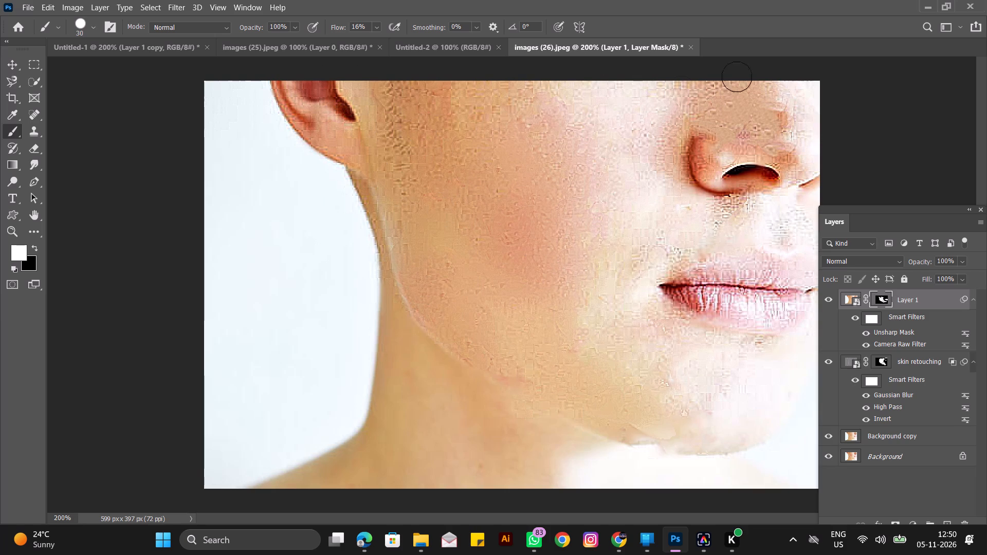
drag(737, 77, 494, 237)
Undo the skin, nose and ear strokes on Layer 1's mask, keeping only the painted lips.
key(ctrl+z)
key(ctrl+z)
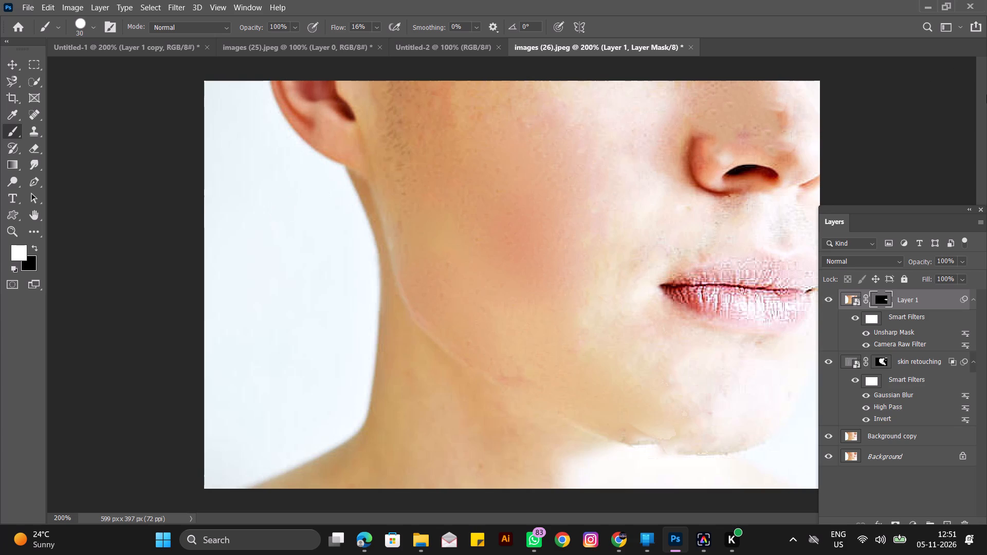
Toggle the Background layer's visibility off and on to check its effect on the image.
drag(915, 206, 918, 78)
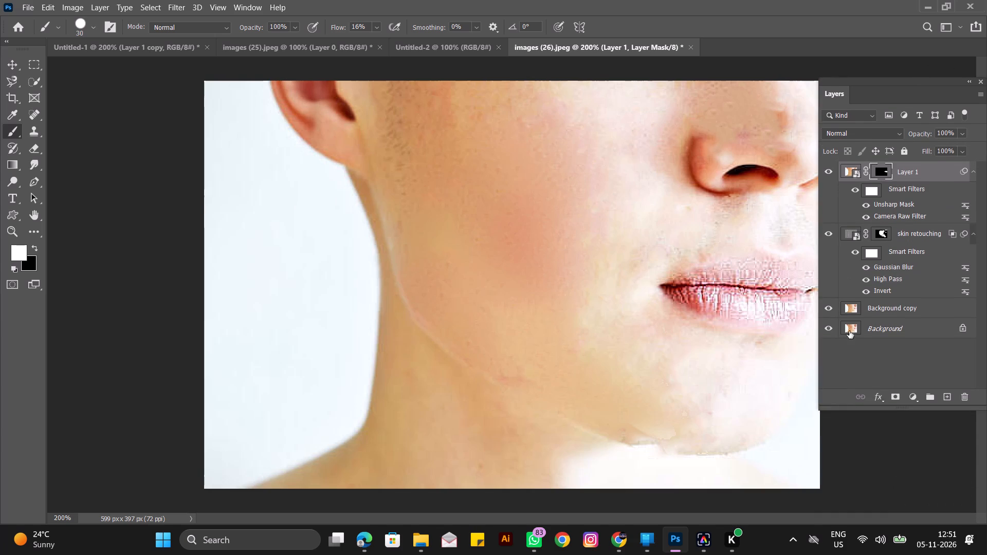
click(830, 326)
click(830, 326)
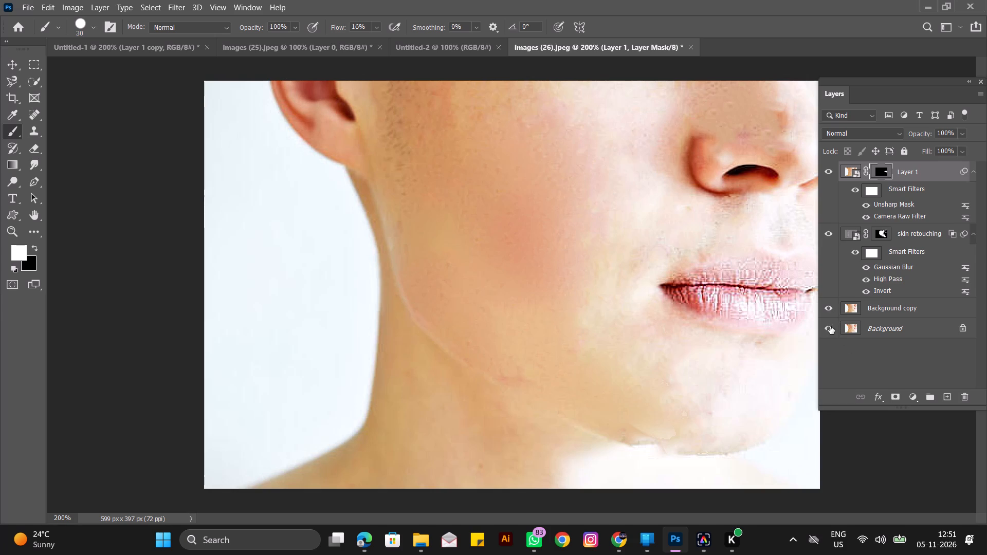
click(829, 326)
click(829, 326)
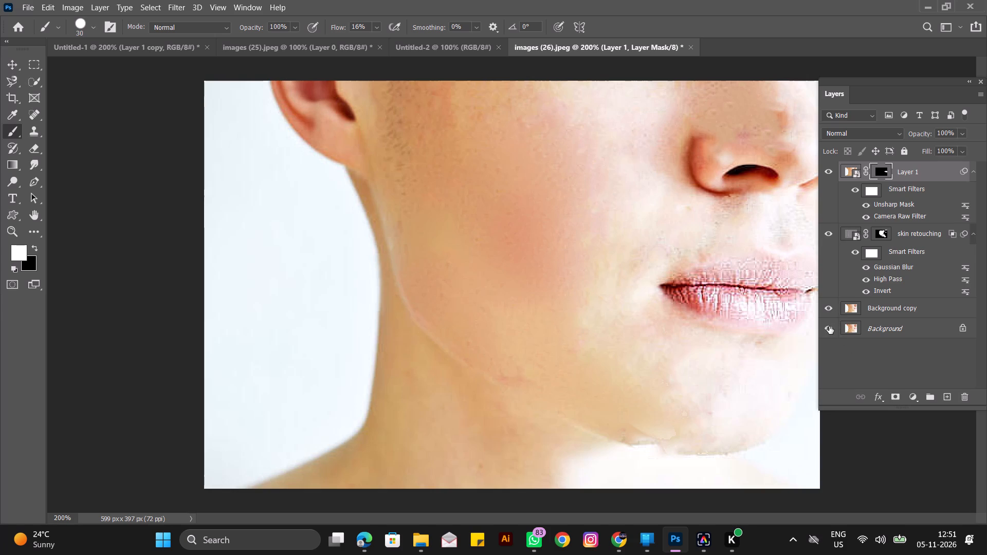
click(829, 326)
click(829, 326)
Toggle the Background copy layer's visibility off and on repeatedly to compare the face before and after retouching.
click(828, 309)
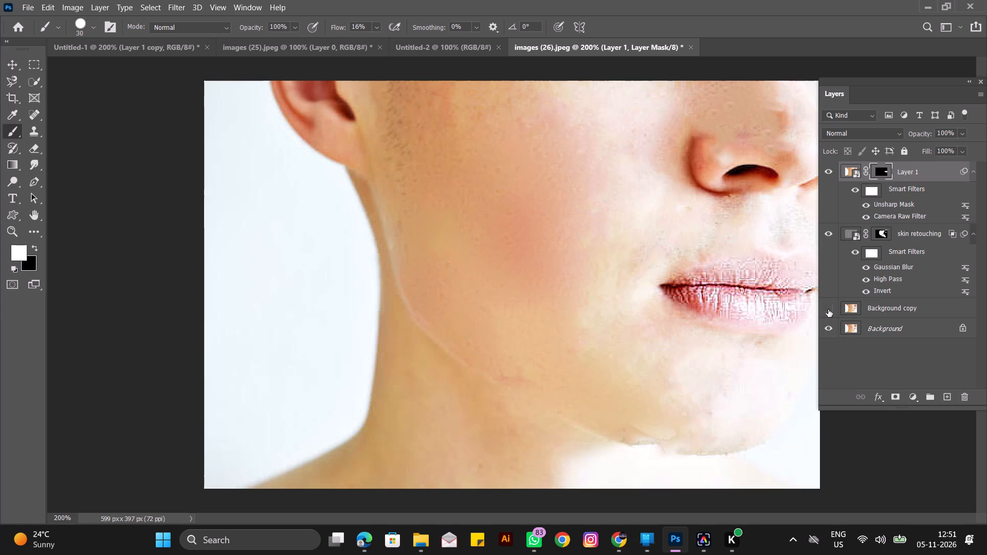
double_click(828, 309)
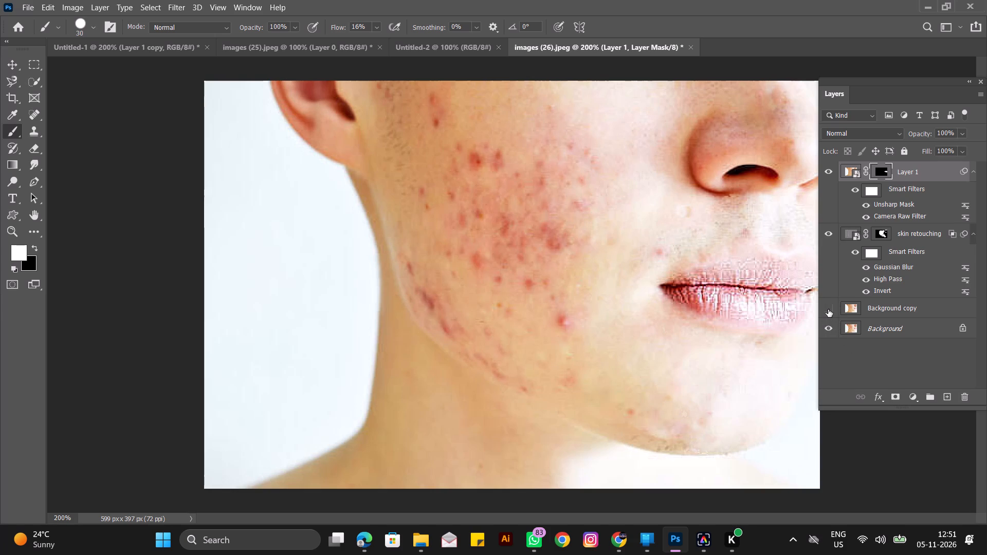
click(828, 309)
click(828, 309)
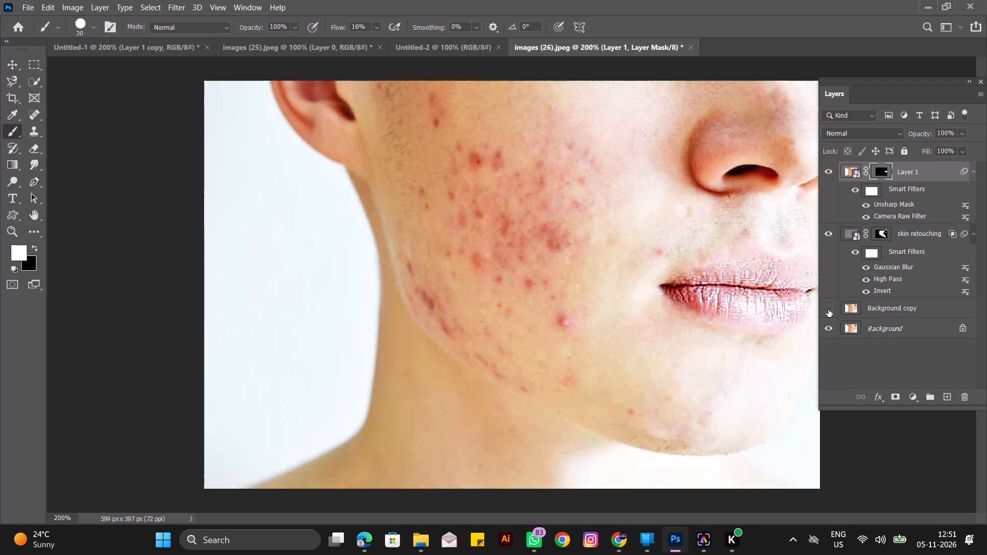
click(828, 309)
key(ctrl+minus)
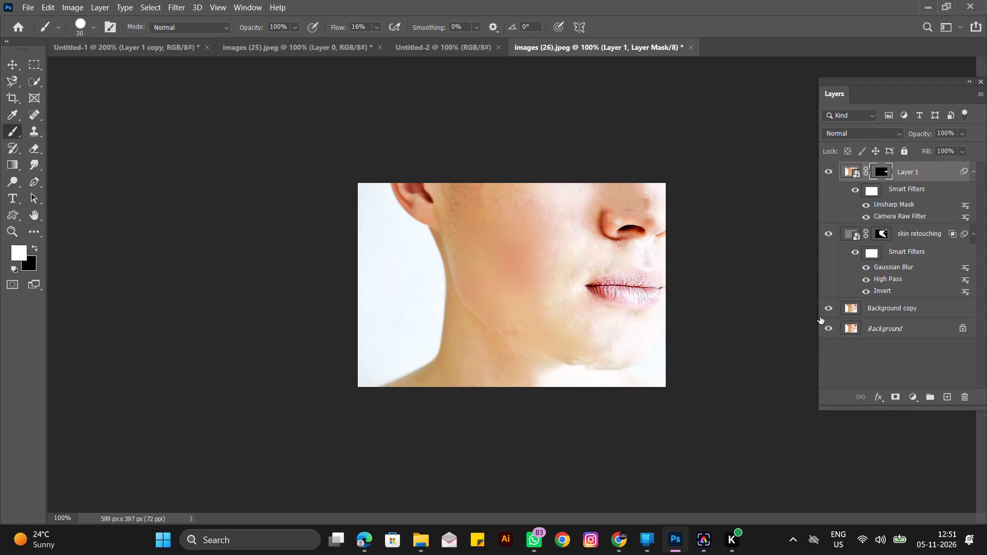
key(ctrl+minus)
key(ctrl+plus)
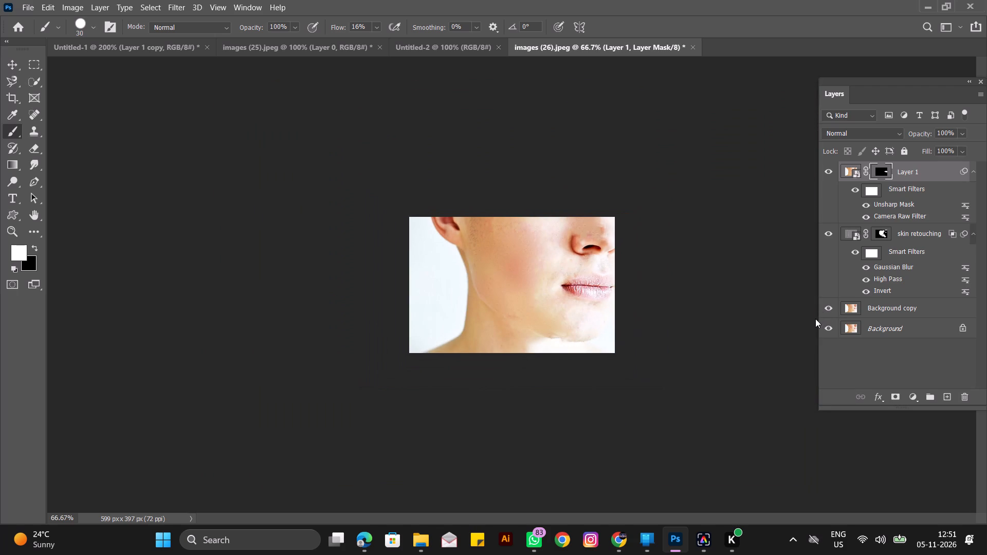
click(827, 310)
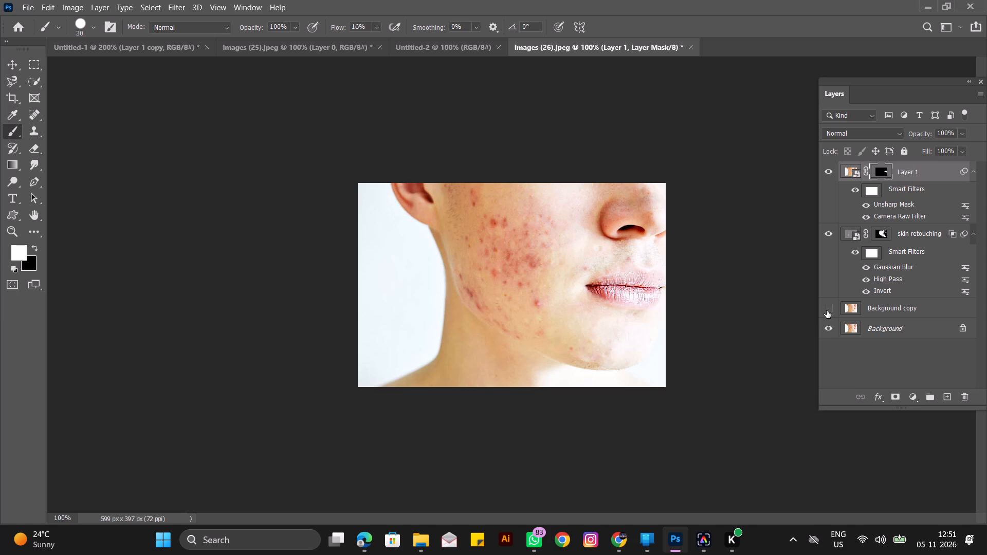
click(827, 310)
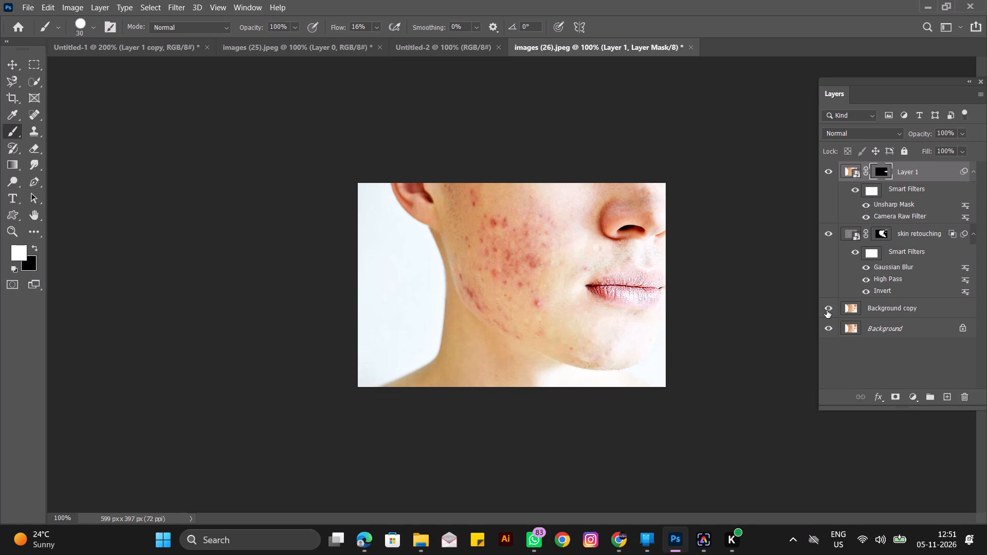
click(827, 310)
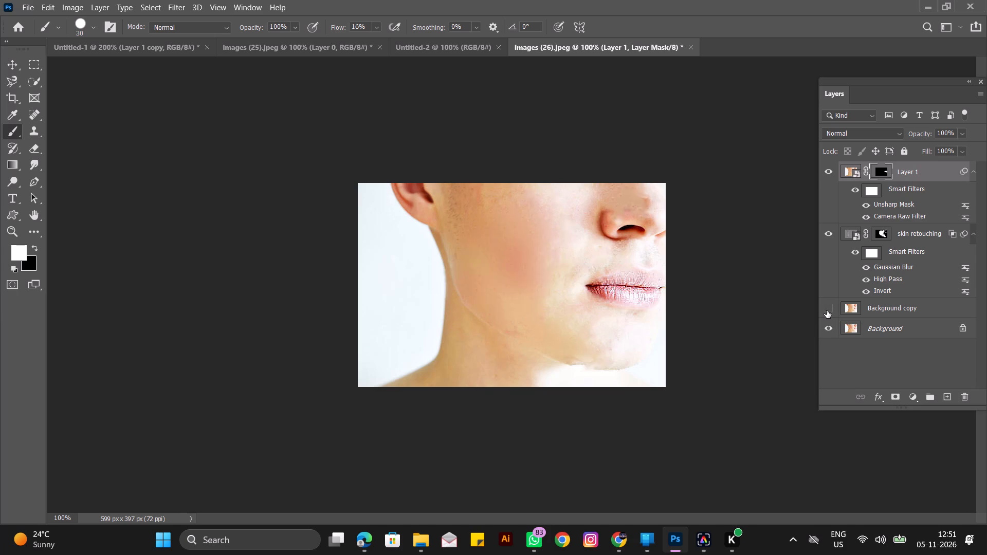
click(827, 310)
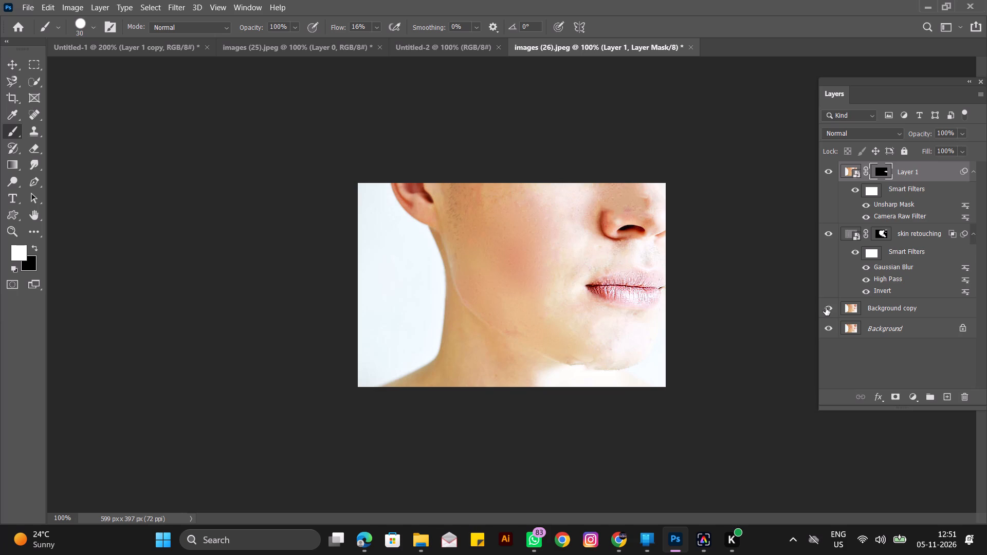
click(826, 308)
click(826, 308)
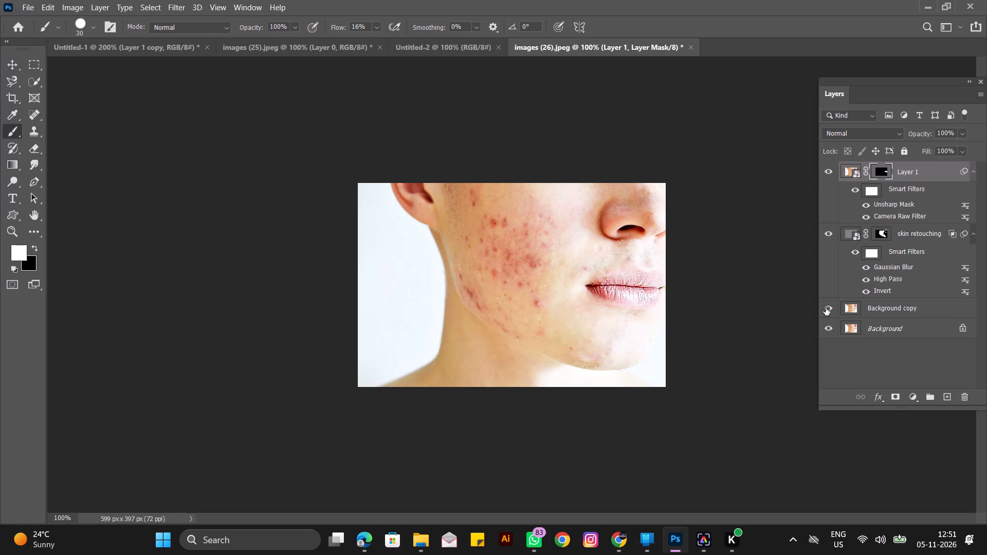
Save the document as a layered Photoshop file named "flawless skin retouching" in the photoshop folder, with Maximize Compatibility on.
key(ctrl+s)
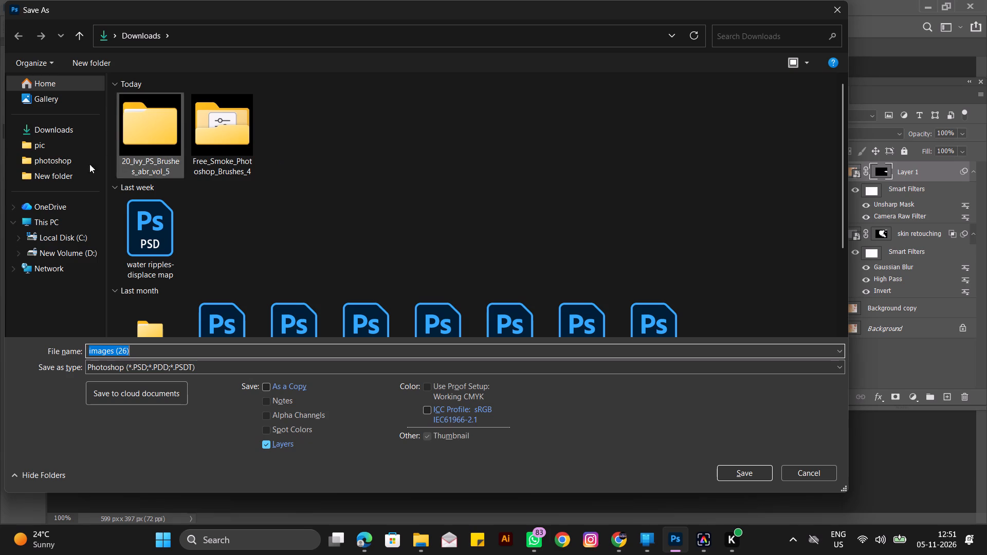
double_click(79, 88)
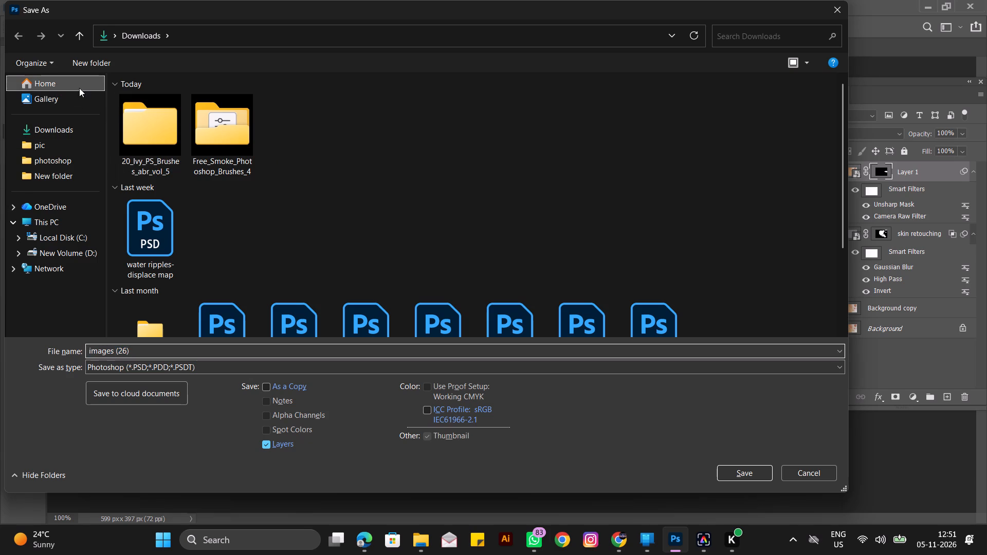
double_click(457, 121)
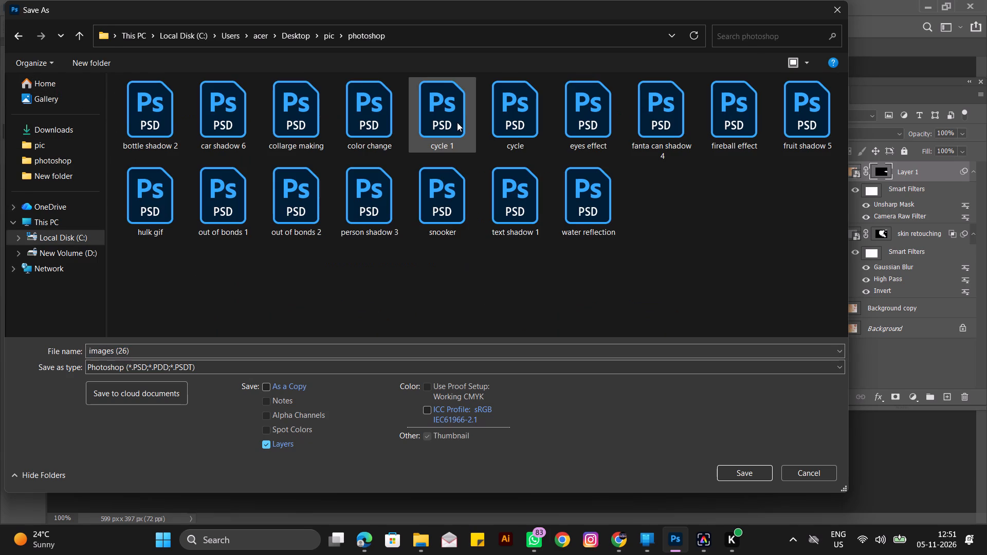
drag(168, 351, 150, 350)
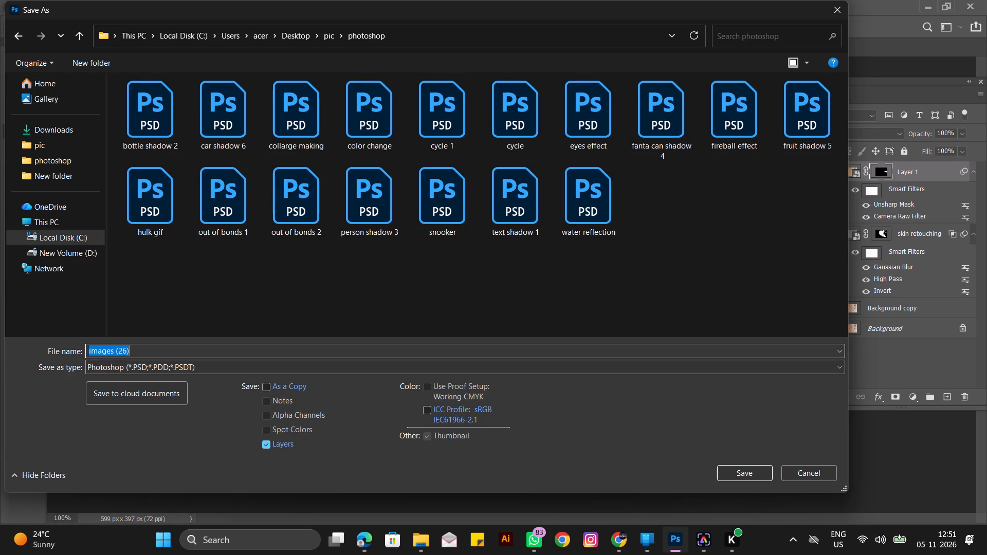
text(flawless)
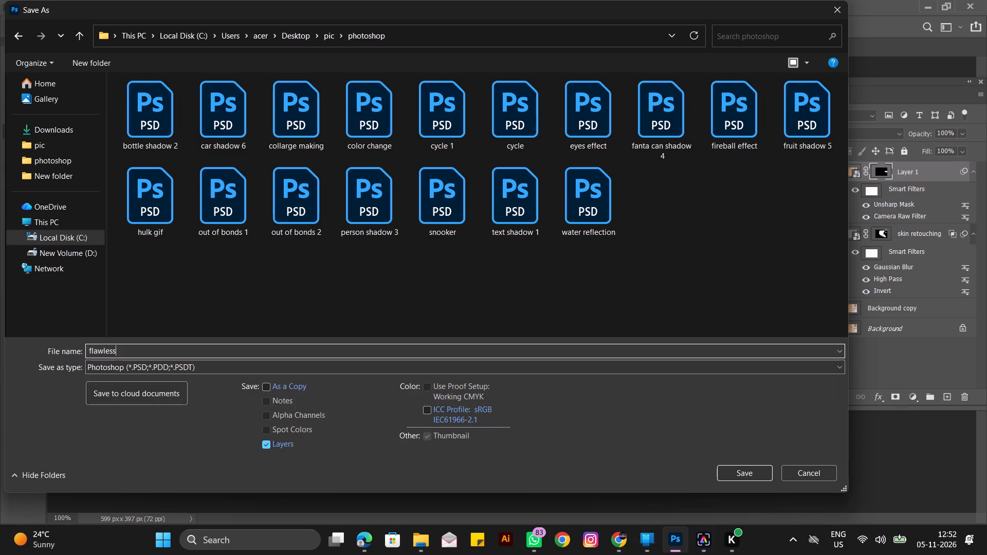
key(space)
text(skin re)
text(touching)
click(739, 471)
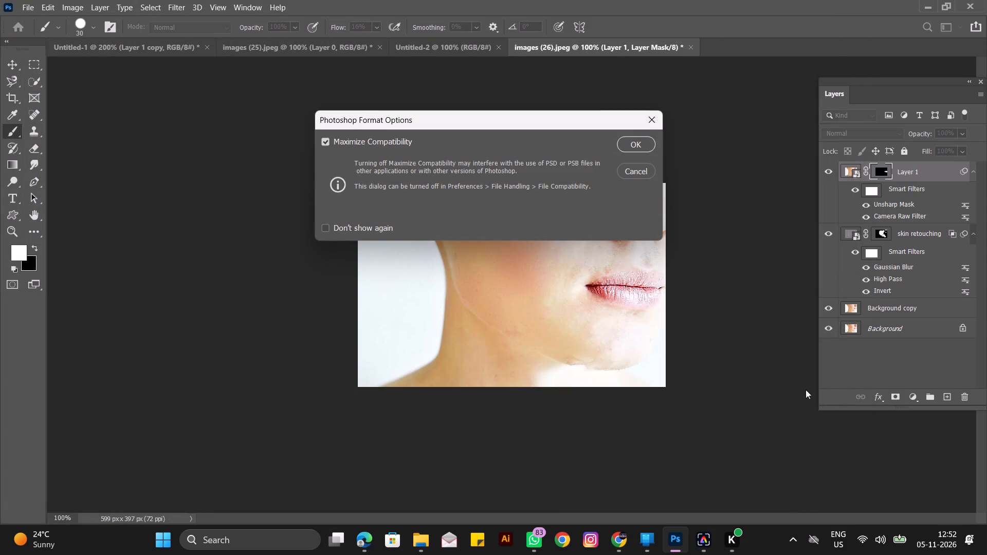
click(643, 141)
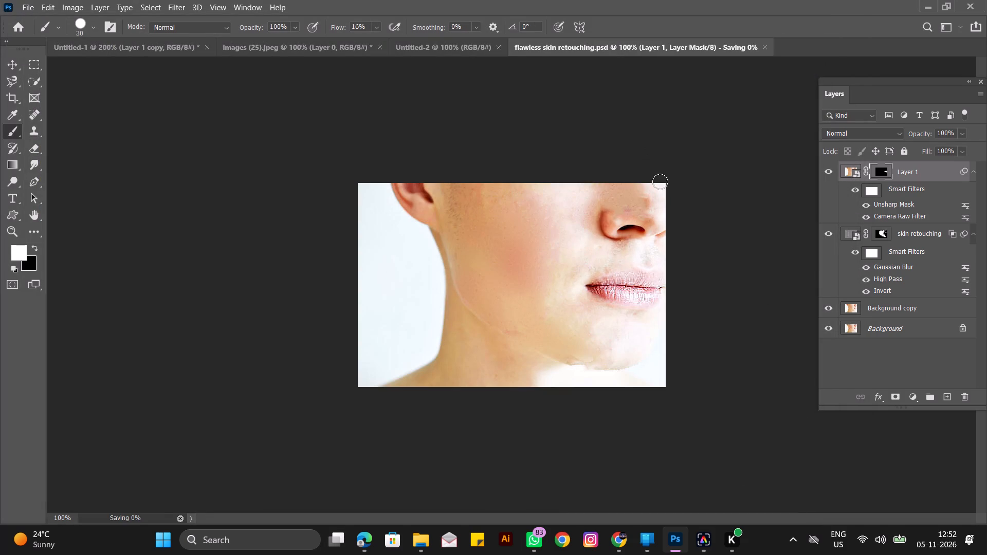